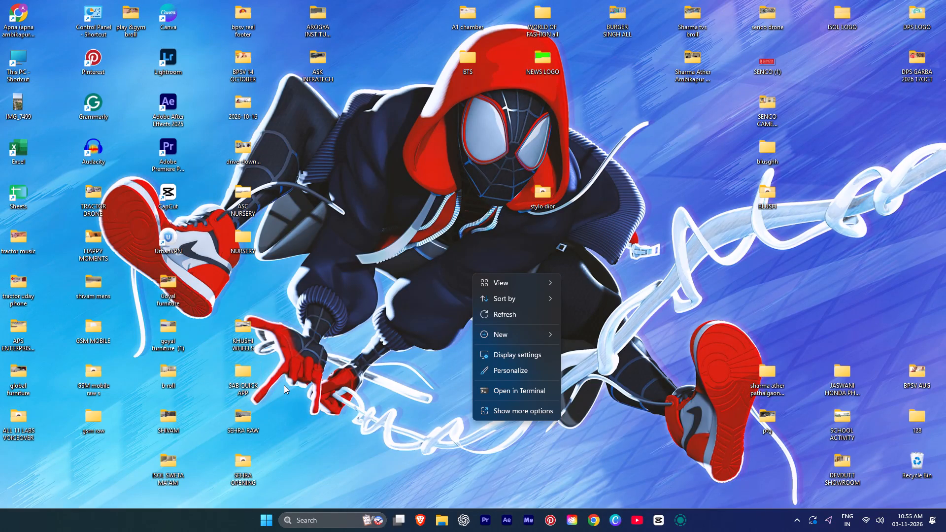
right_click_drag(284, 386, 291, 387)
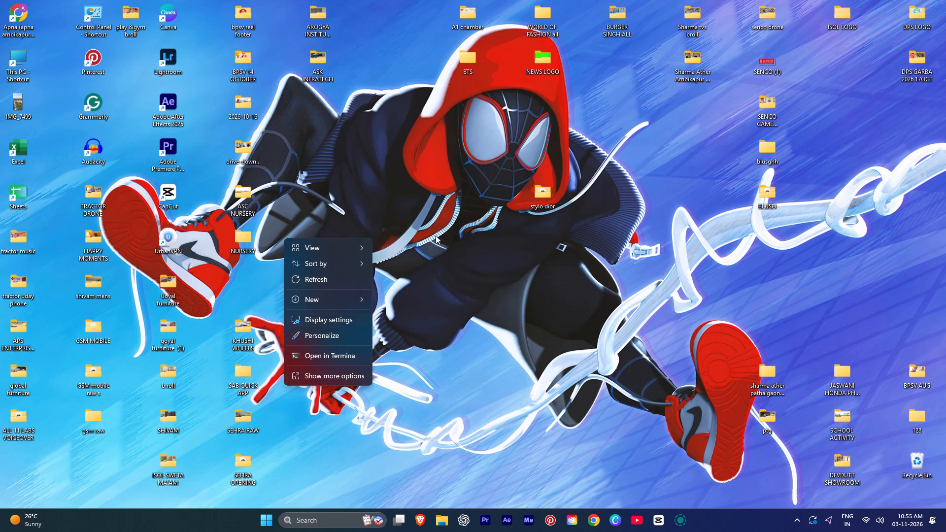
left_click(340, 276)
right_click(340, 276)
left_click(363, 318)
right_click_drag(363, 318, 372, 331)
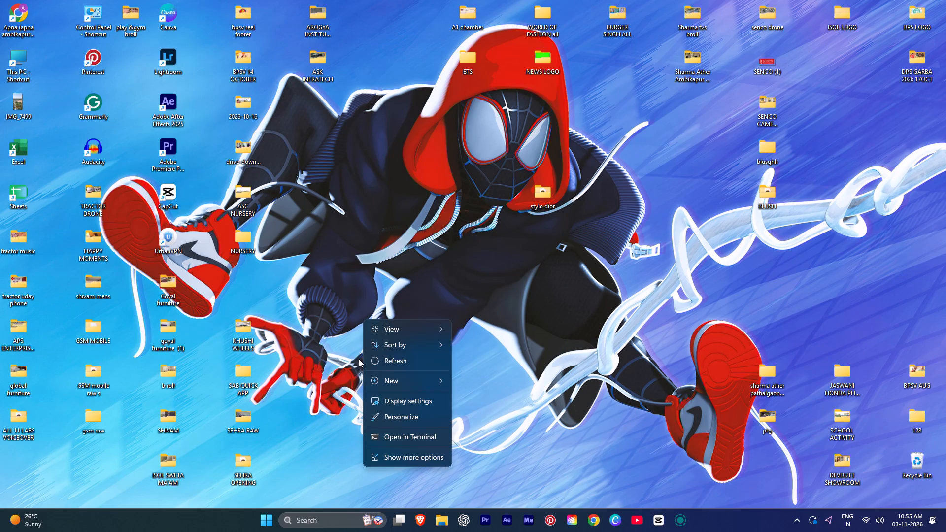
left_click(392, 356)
Launch Google Chrome, open Google Drive from the new tab page's shortcuts, and maximize the browser window.
left_click(596, 520)
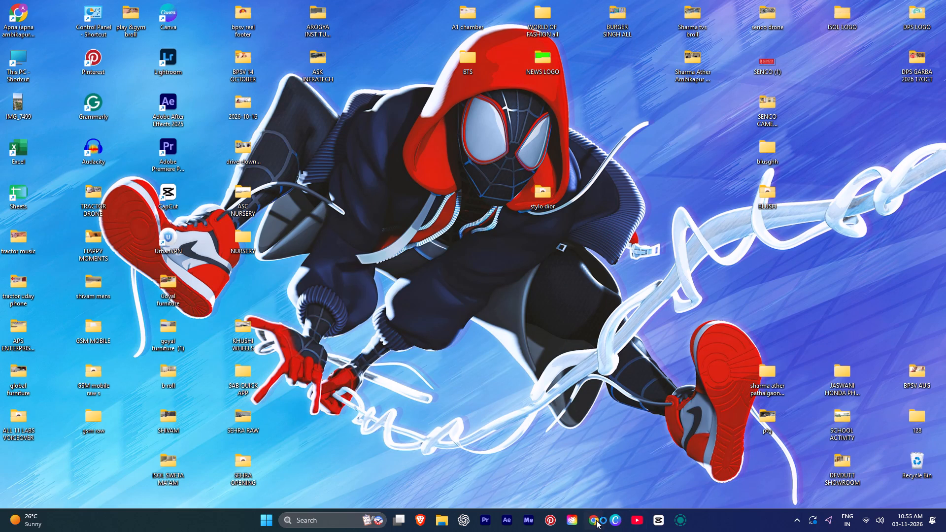
left_click(427, 243)
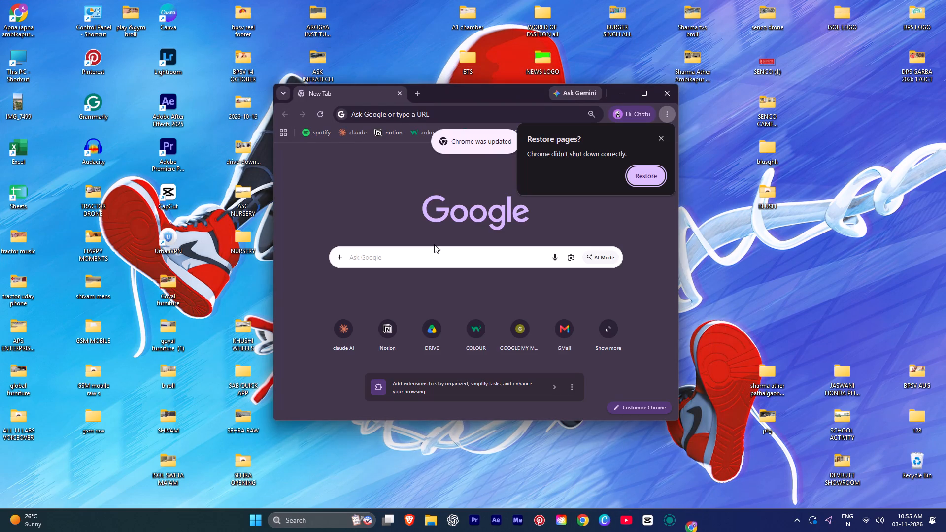
left_click(431, 330)
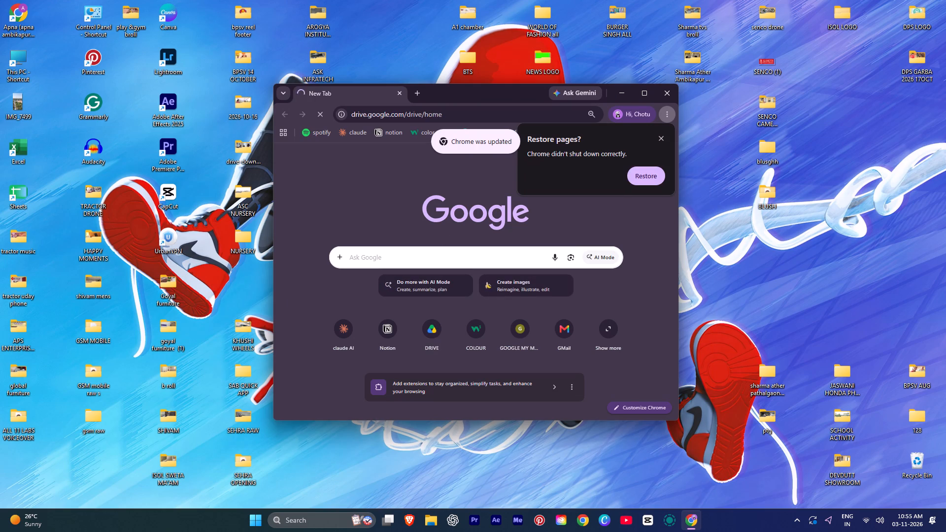
left_click_drag(473, 92, 483, 0)
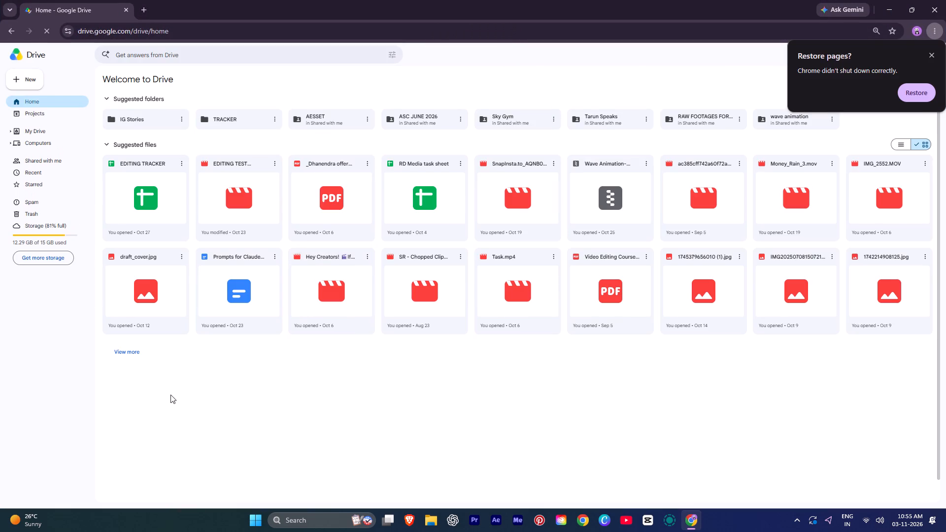
left_click(324, 408)
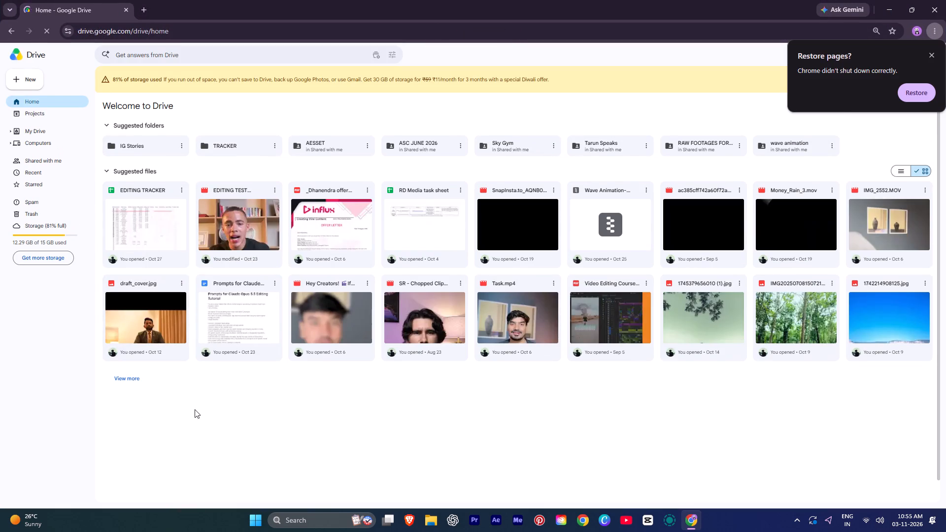
left_click(195, 409)
left_click(245, 450)
Go to My Drive, dismiss the page-restore prompt, and open the TRACKER folder.
left_click(34, 133)
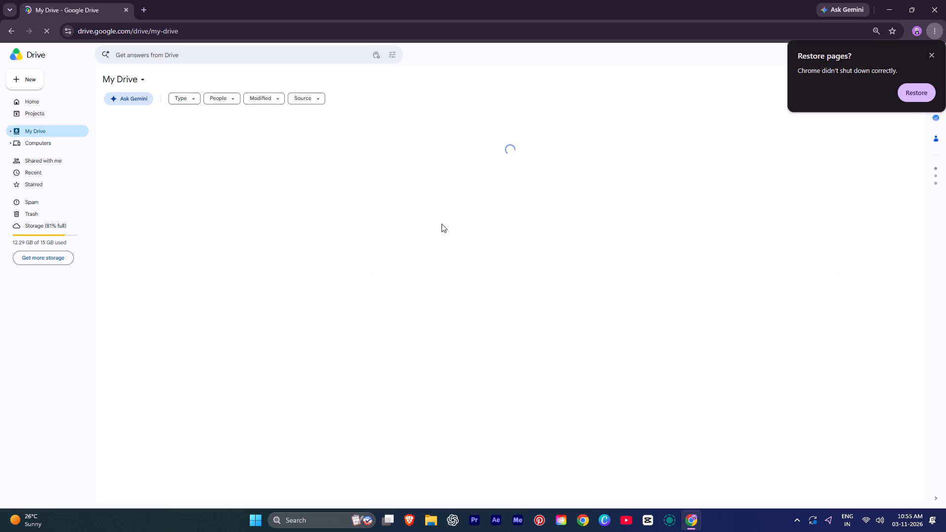
left_click(932, 55)
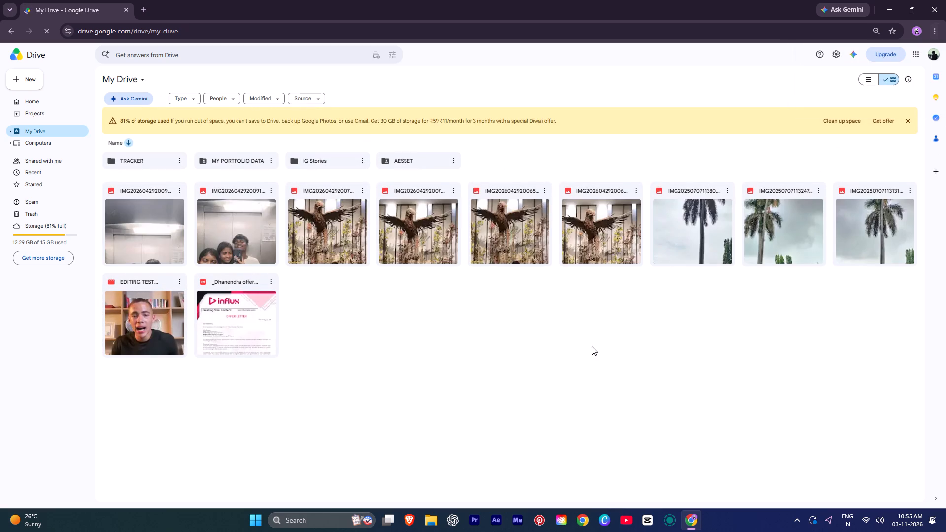
double_click(148, 162)
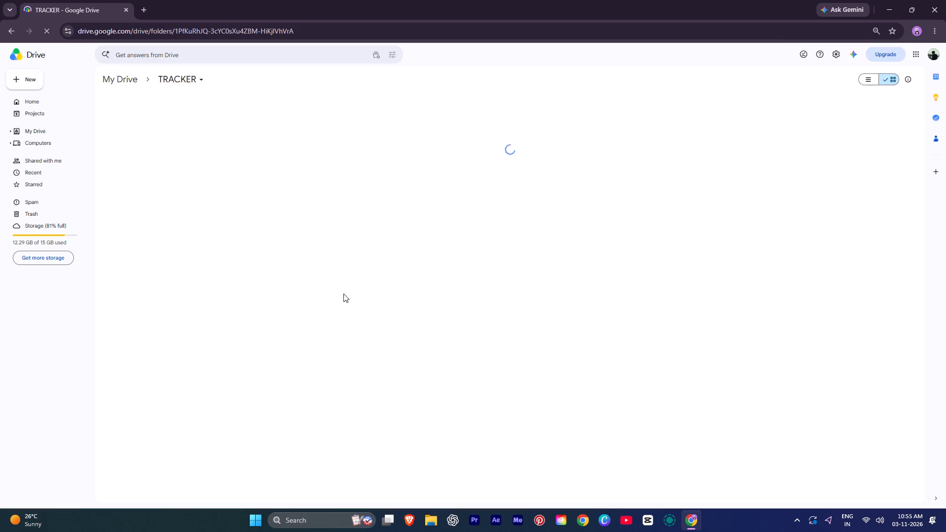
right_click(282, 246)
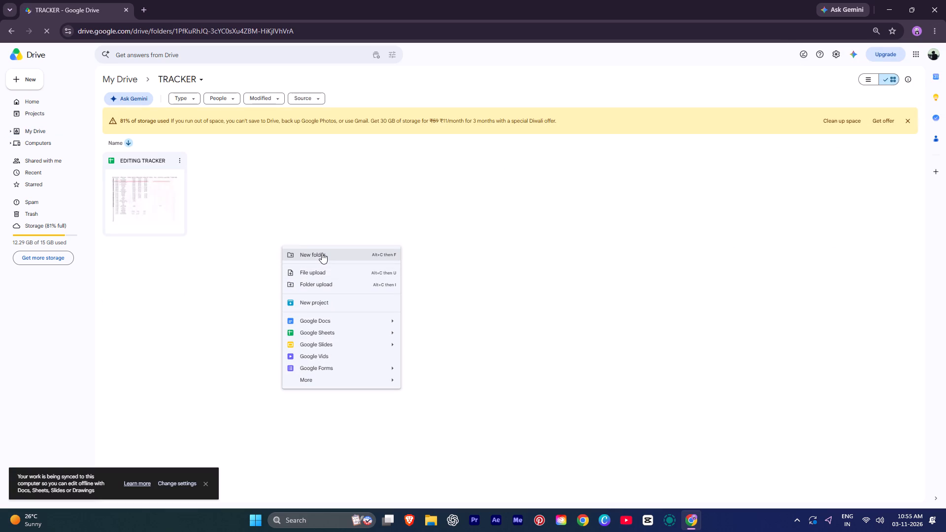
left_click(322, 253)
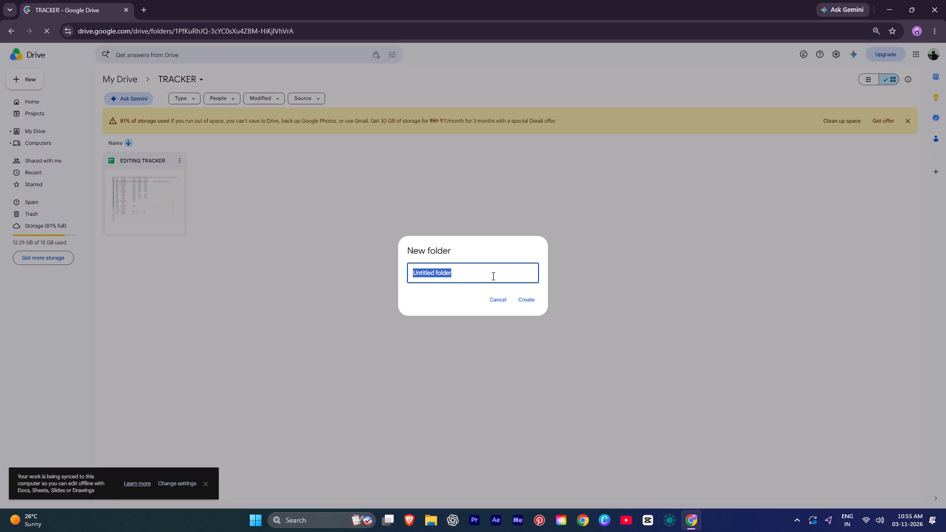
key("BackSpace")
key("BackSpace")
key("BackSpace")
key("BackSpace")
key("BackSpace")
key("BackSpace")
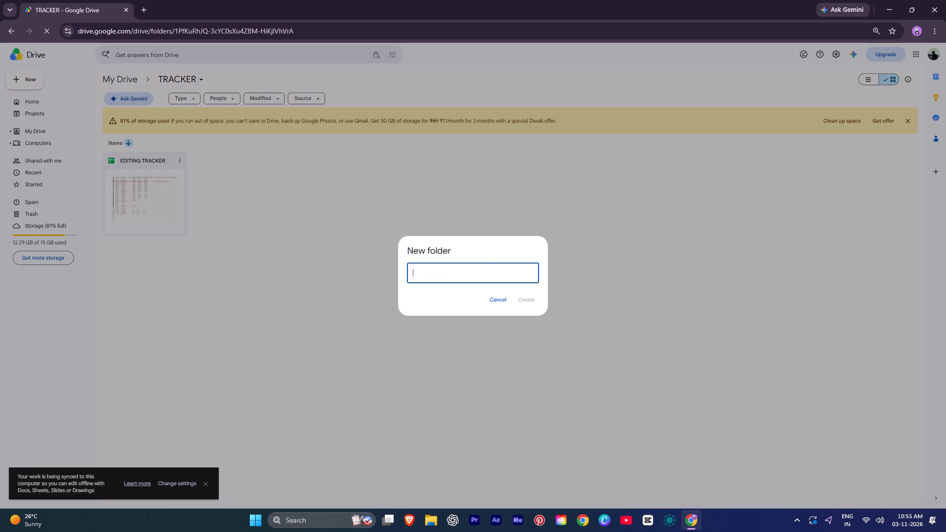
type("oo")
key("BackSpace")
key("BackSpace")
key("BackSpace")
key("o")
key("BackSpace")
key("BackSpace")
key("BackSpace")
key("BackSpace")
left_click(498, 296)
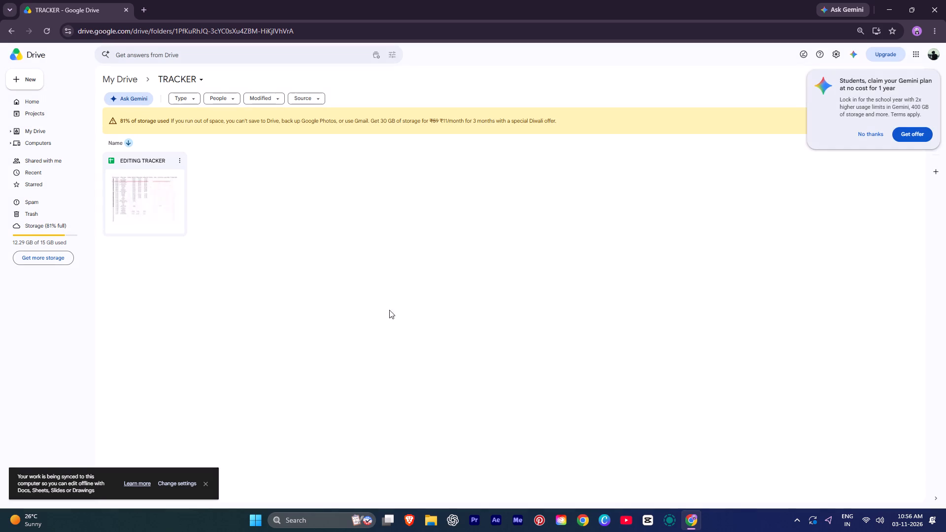
Create a blank Google Sheets spreadsheet inside the TRACKER folder.
right_click(353, 260)
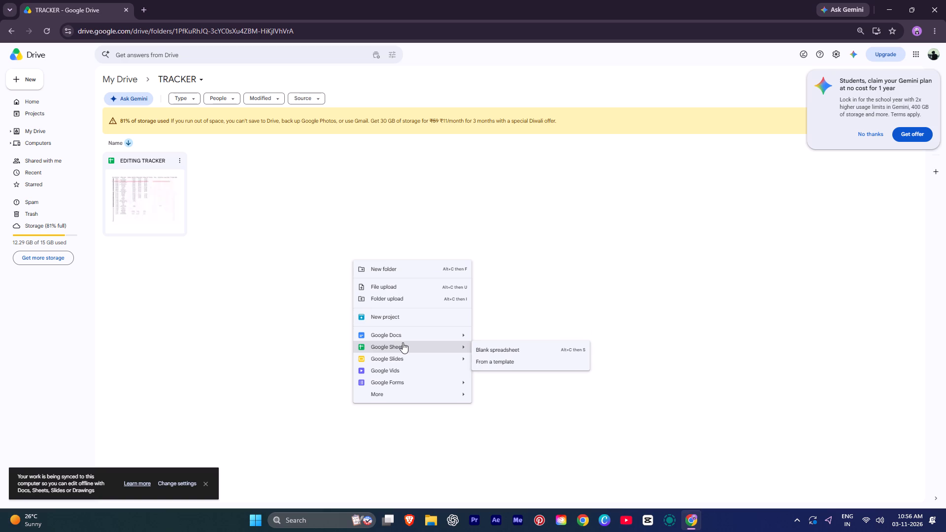
left_click(215, 238)
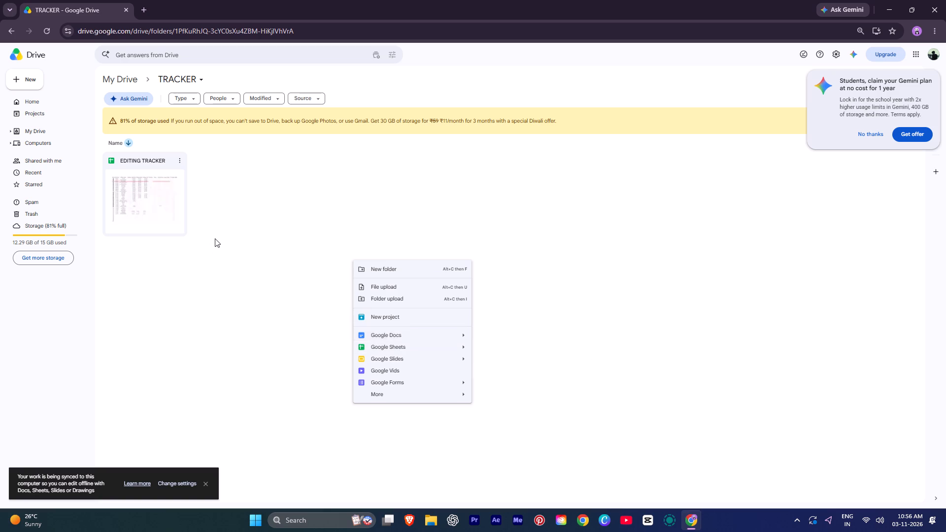
right_click(376, 267)
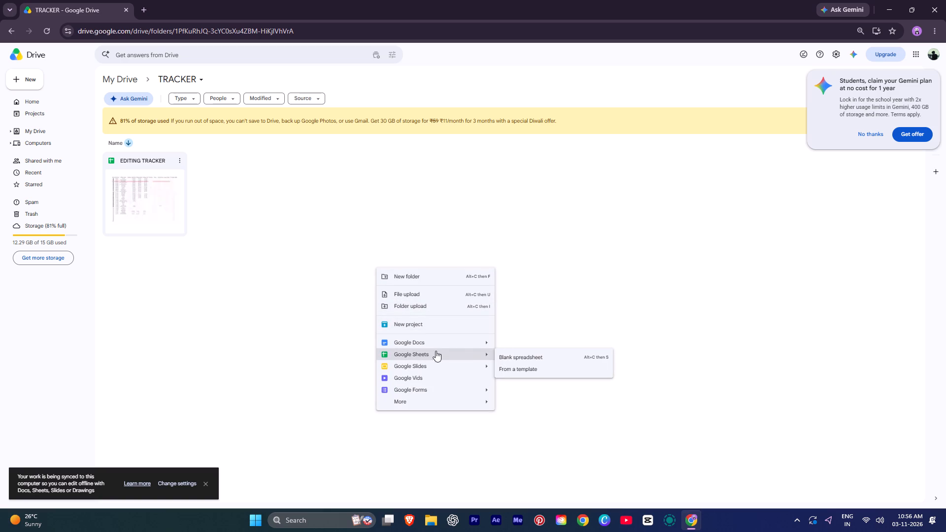
left_click(514, 355)
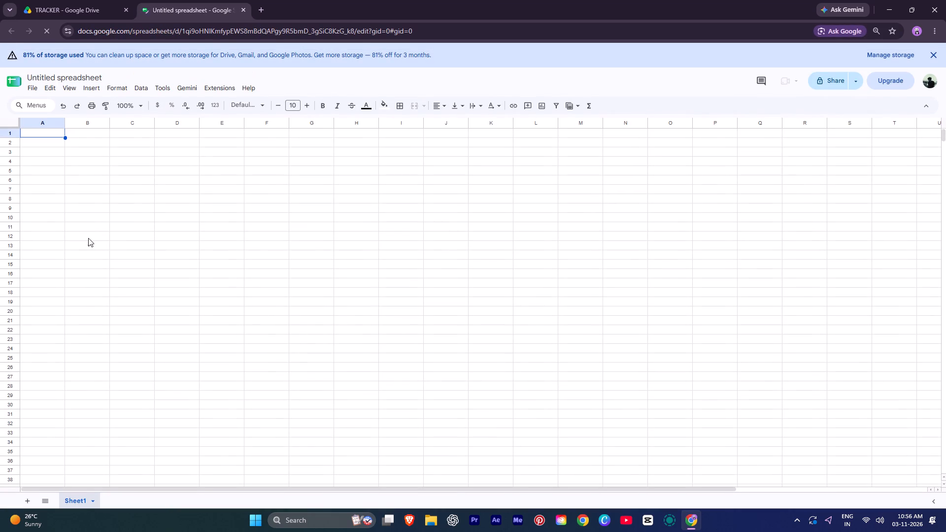
Replace the untitled spreadsheet's title with a new name beginning "October editing tra".
scroll(96, 232, "up", 2)
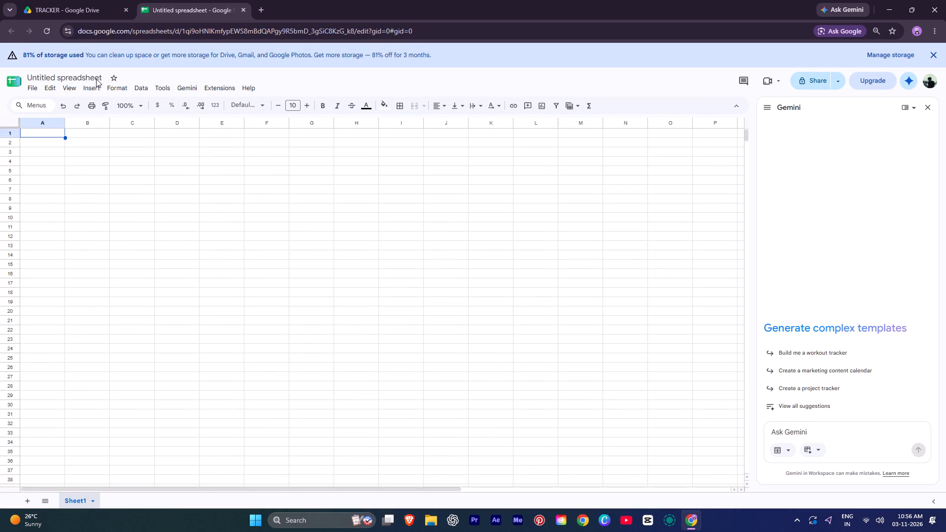
left_click(96, 79)
left_click(94, 78)
key("ctrl+a")
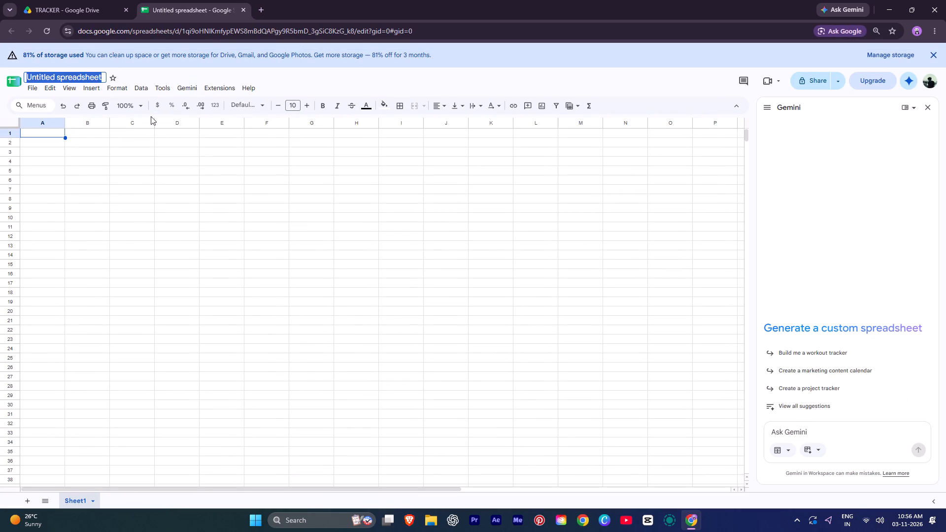
key("BackSpace")
key("BackSpace")
key("BackSpace")
type("oCTOBER")
key("space")
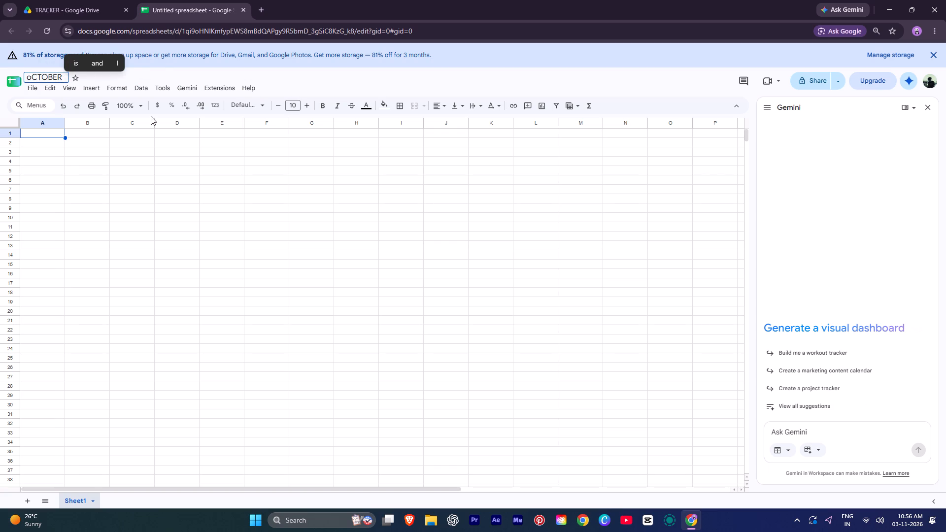
key("ctrl+a")
type("October")
key("space")
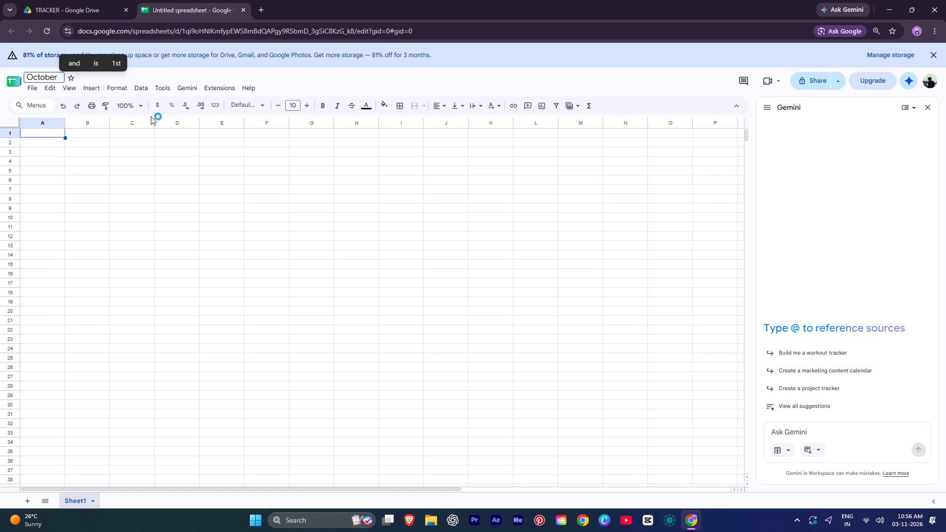
type("editn")
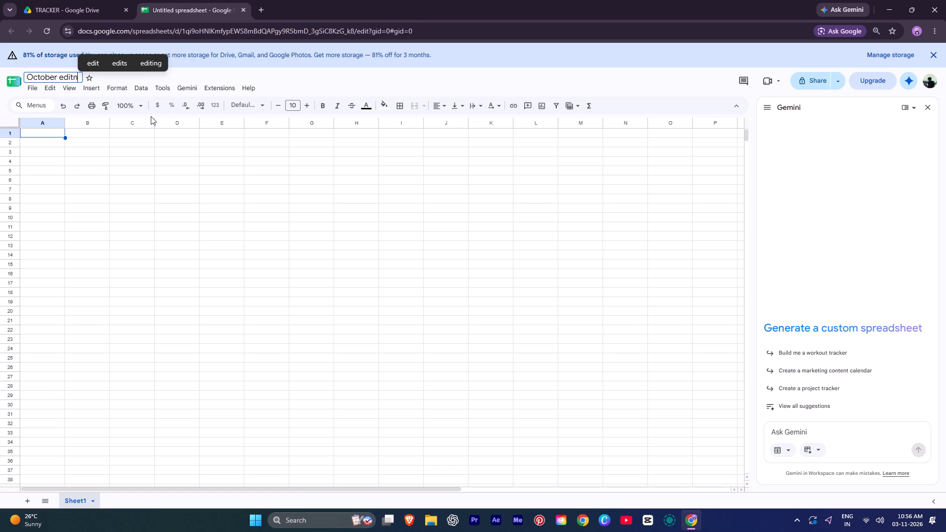
key("BackSpace")
type("ing")
key("space")
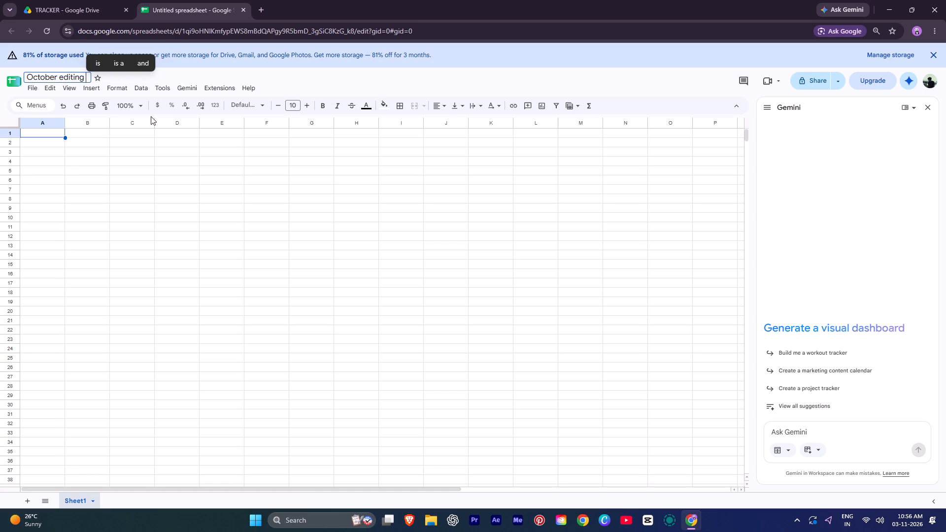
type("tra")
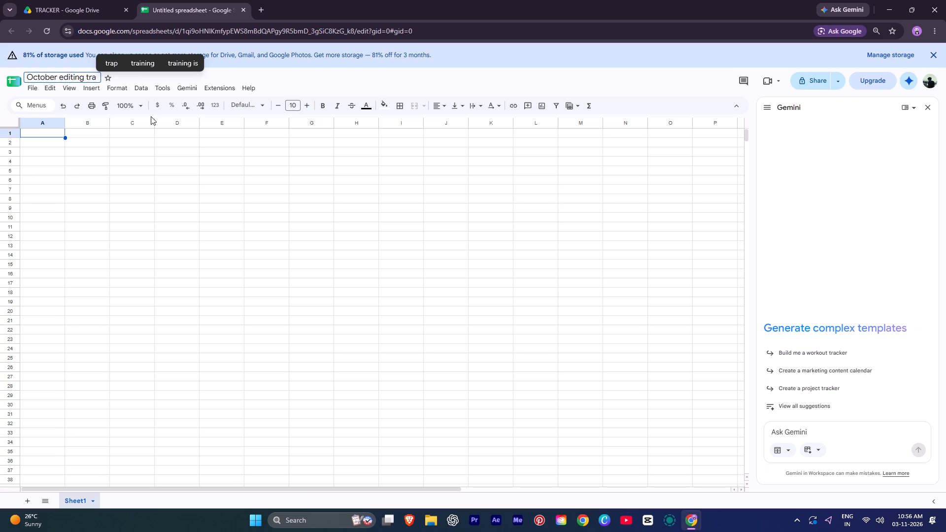
Complete the spreadsheet's title so it reads "October editing tracker".
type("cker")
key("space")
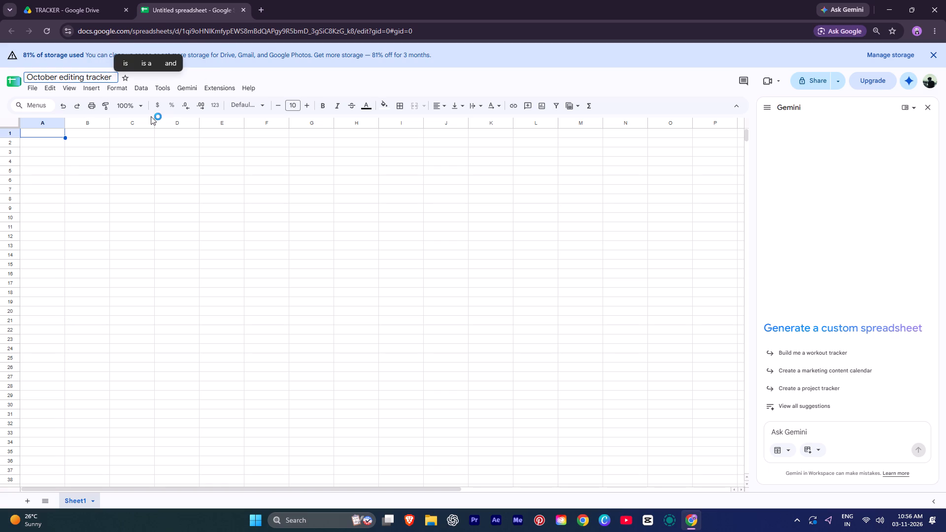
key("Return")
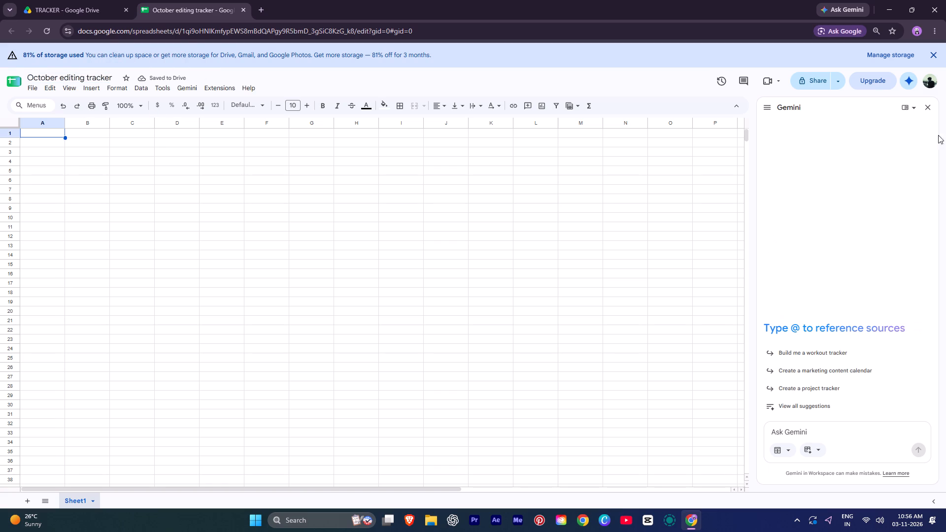
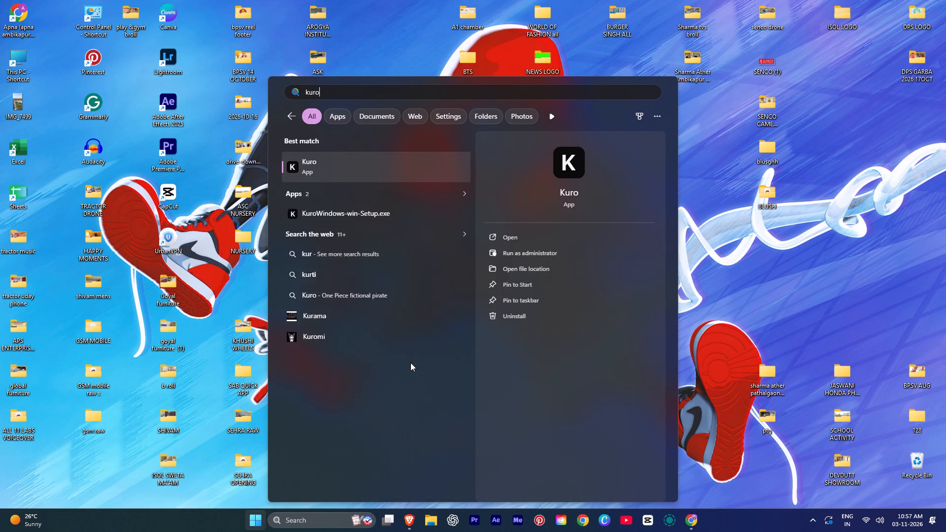
Search Windows for the Kuro app and launch it.
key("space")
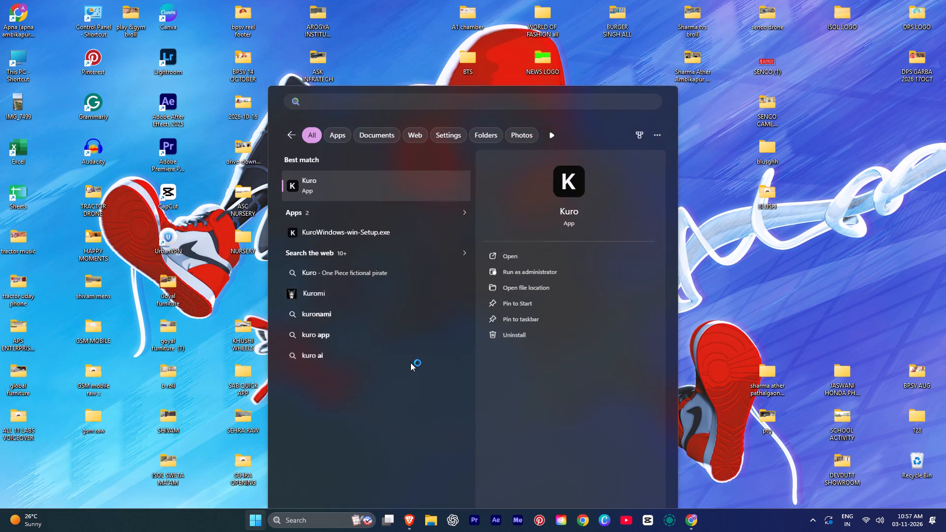
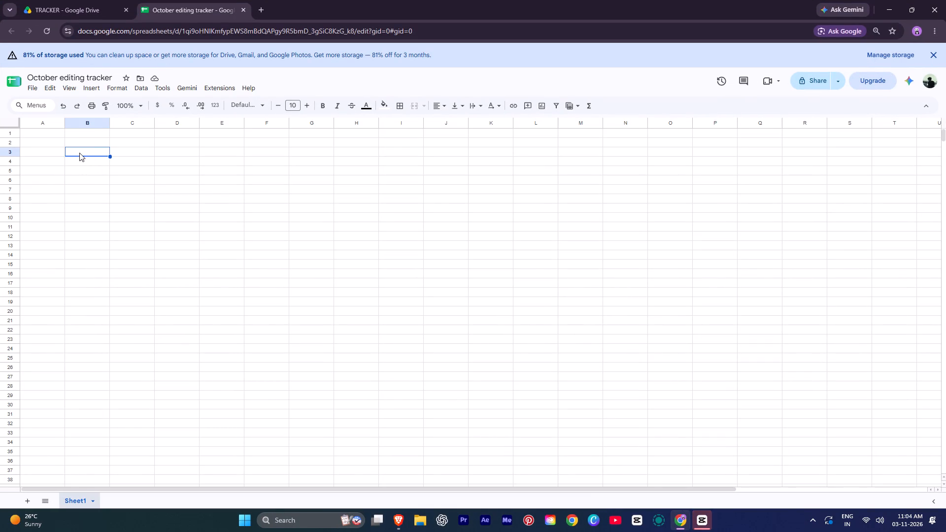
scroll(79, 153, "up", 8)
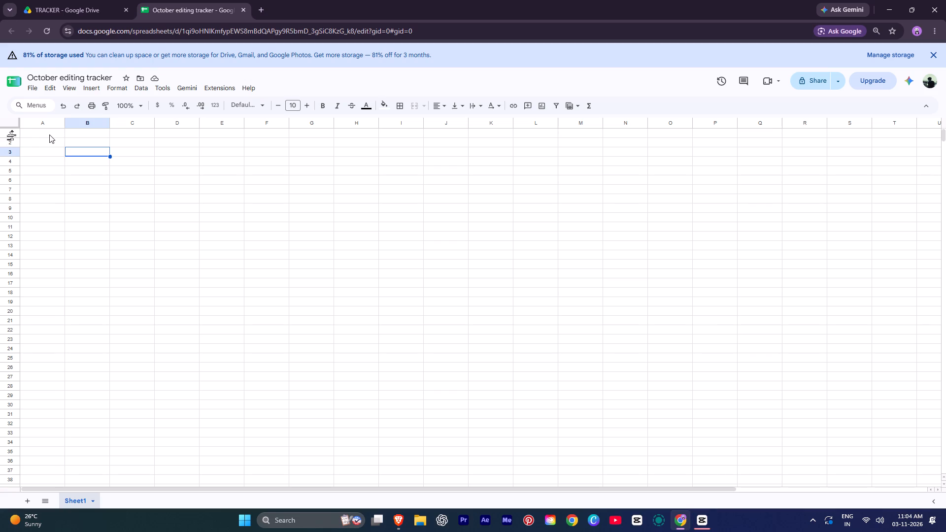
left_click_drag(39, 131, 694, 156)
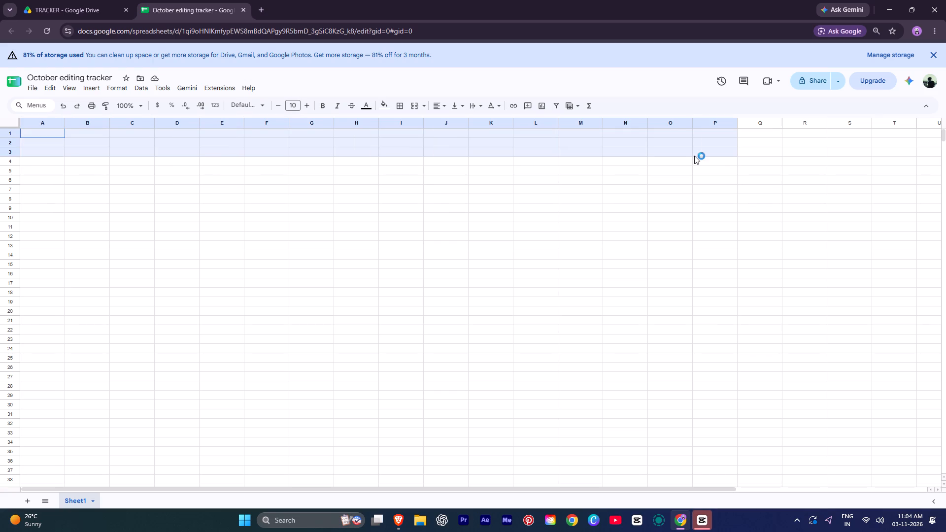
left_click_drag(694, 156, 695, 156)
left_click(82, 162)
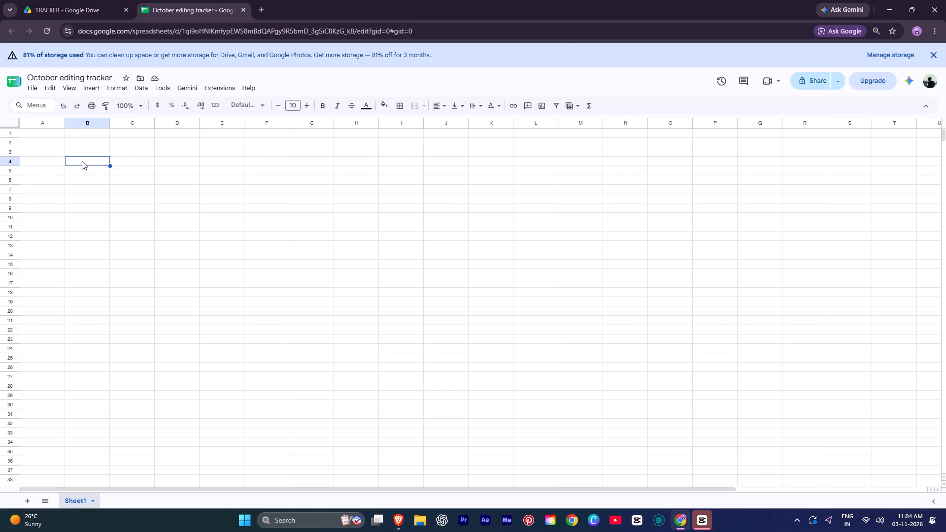
Enter the date 01-11-2026 in cell B3 of the October editing tracker sheet.
left_click(82, 161)
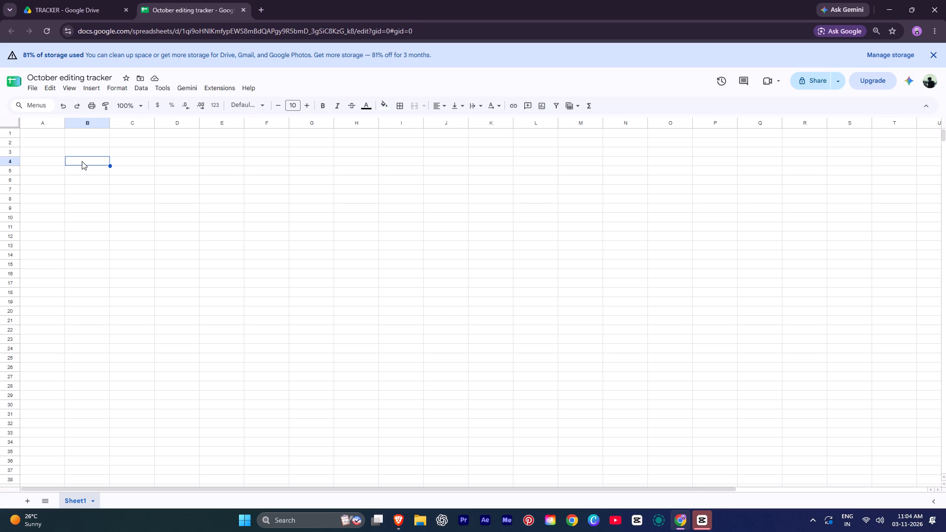
left_click(82, 161)
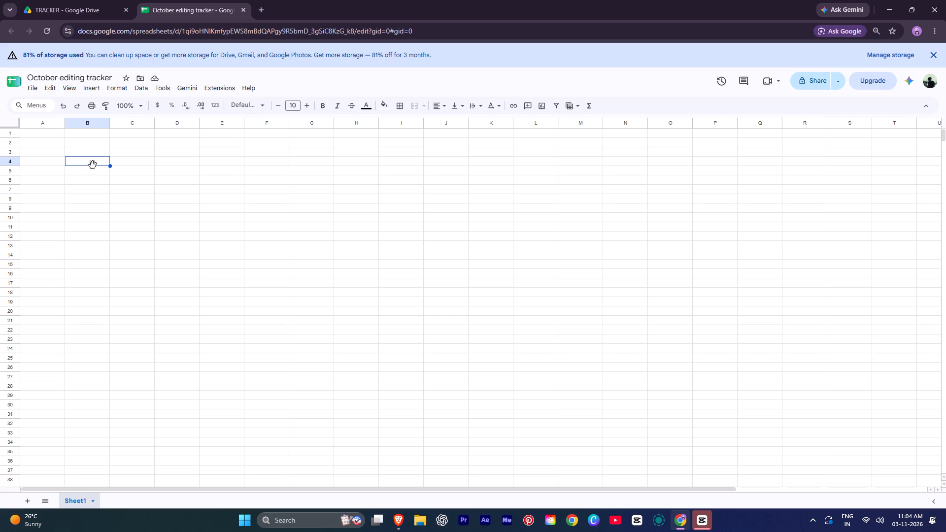
left_click(100, 161)
left_click(84, 140)
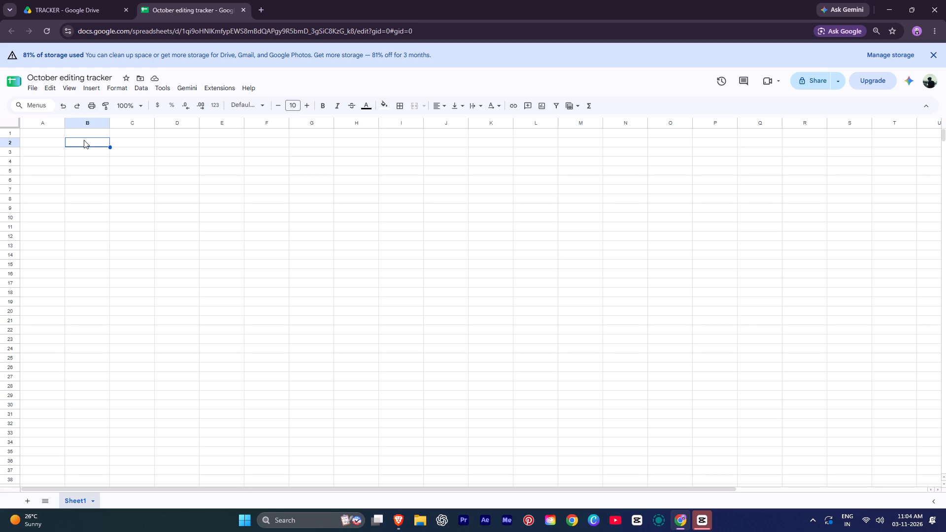
left_click(82, 161)
left_click(82, 156)
left_click(86, 148)
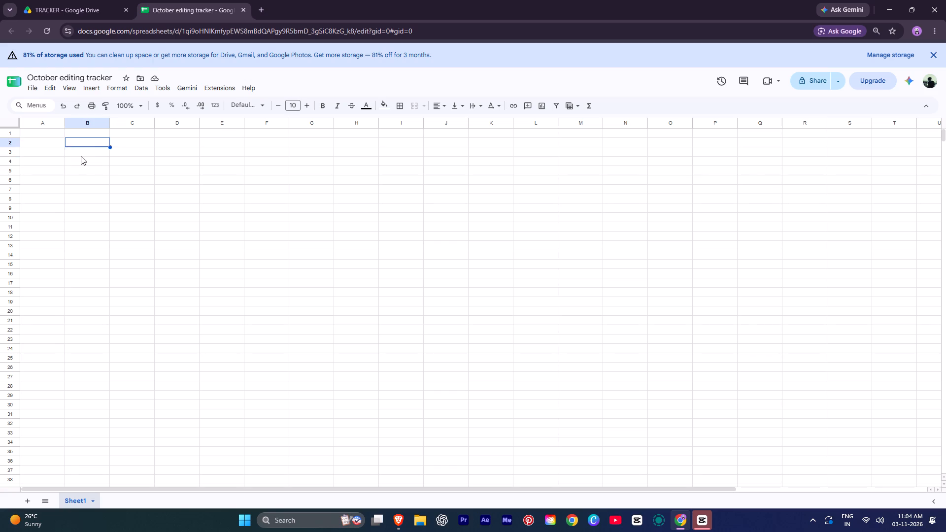
left_click(81, 156)
left_click(82, 151)
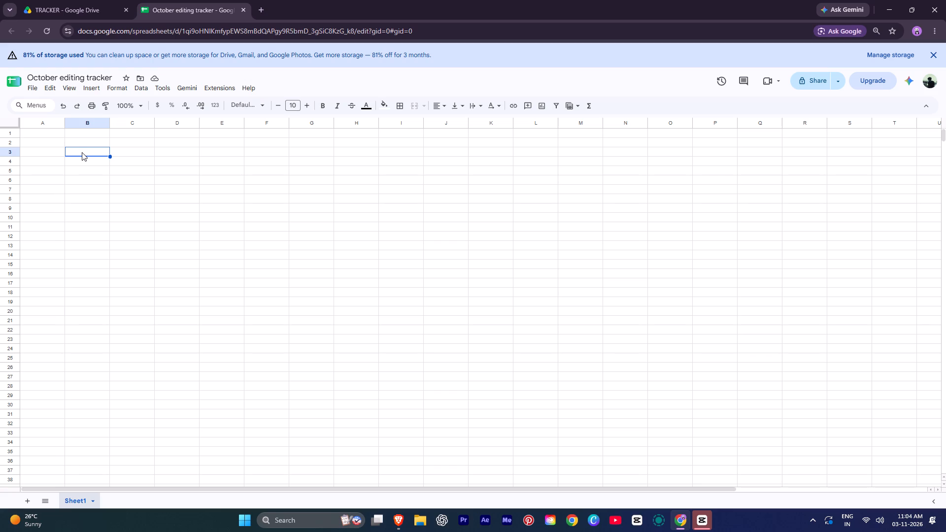
type("01-")
type("11-")
type("2026")
key("Return")
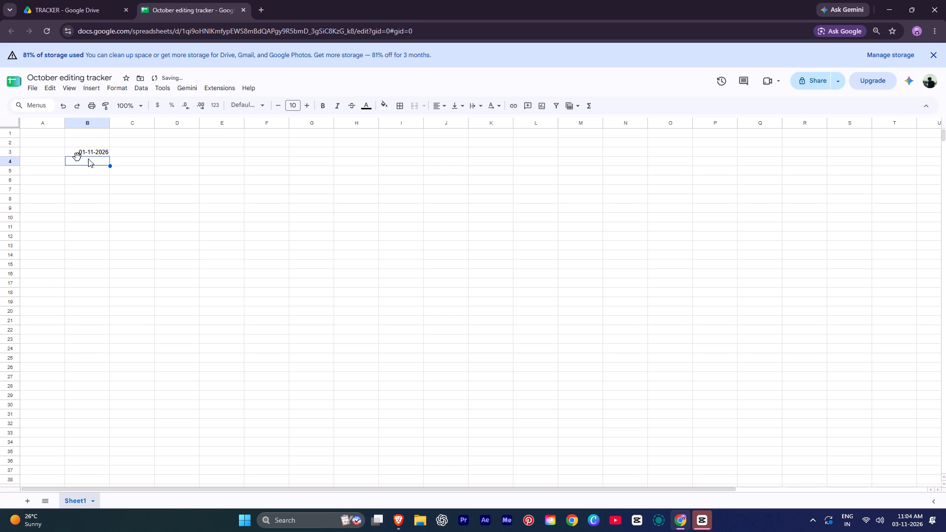
Enter "Sehra" with a capital S in cell B4, directly below the date.
left_click(91, 160)
type("sehra")
key("ctrl+a")
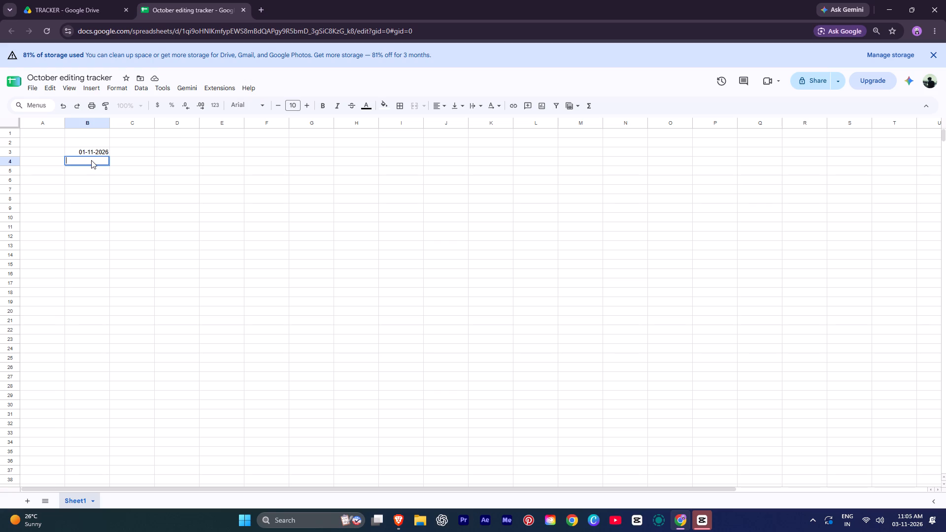
type("sE")
key("BackSpace")
key("shift+s")
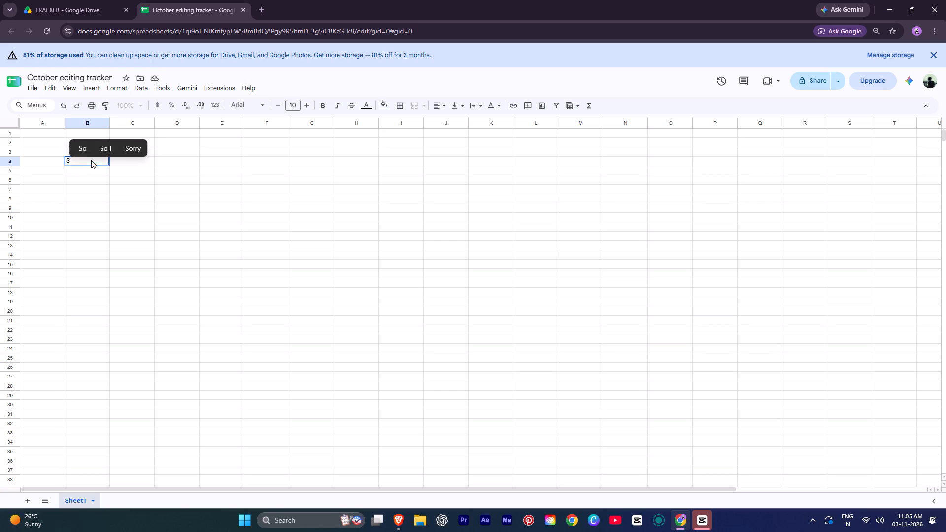
type("ehra")
key("space")
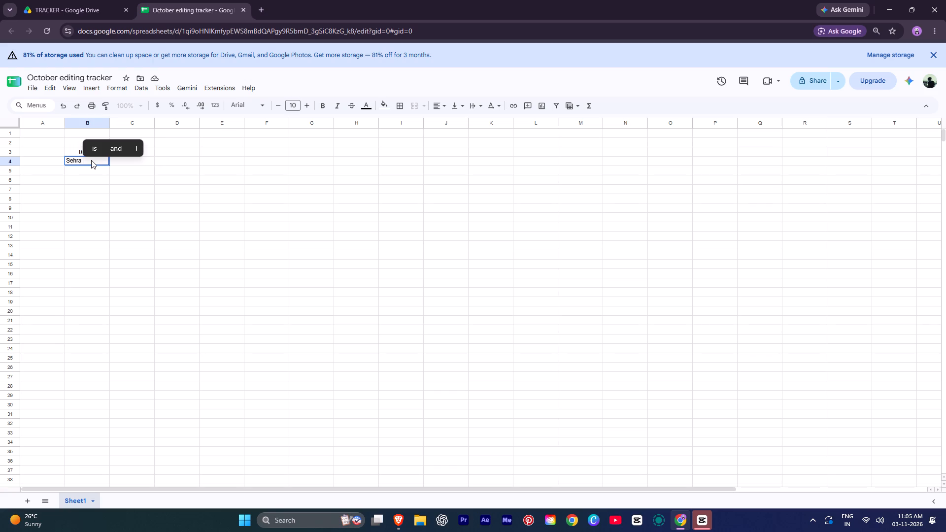
right_click(91, 160)
left_click(126, 162)
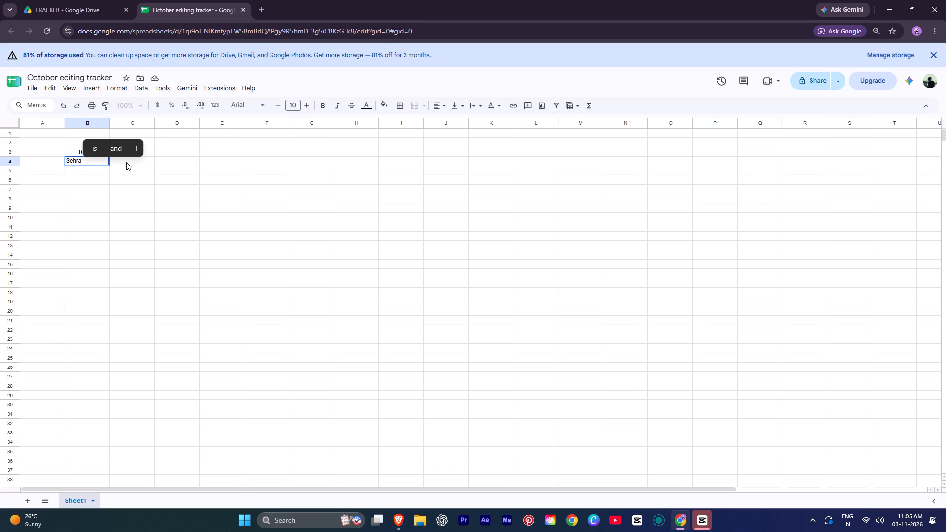
left_click(126, 159)
left_click(174, 158)
left_click(143, 162)
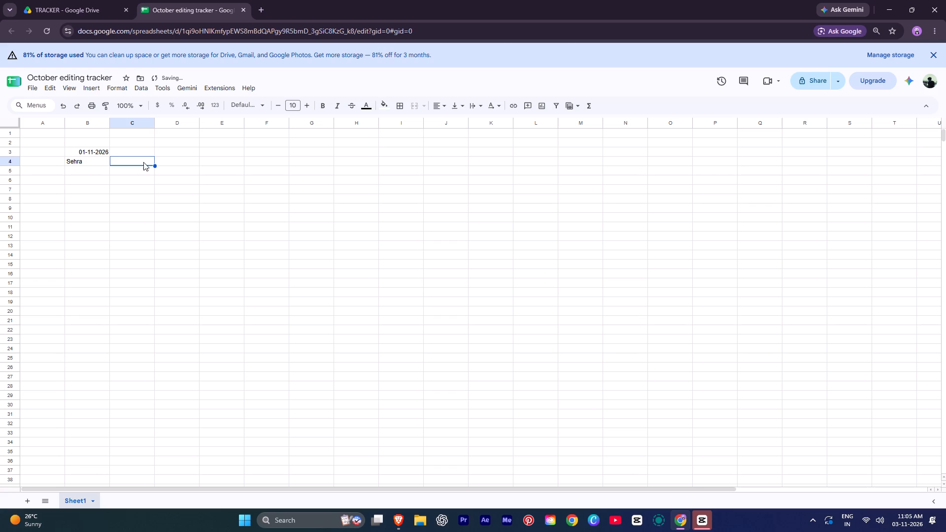
Move the text "Sehra" from cell B4 to cell C3, beside the date.
left_click(76, 162)
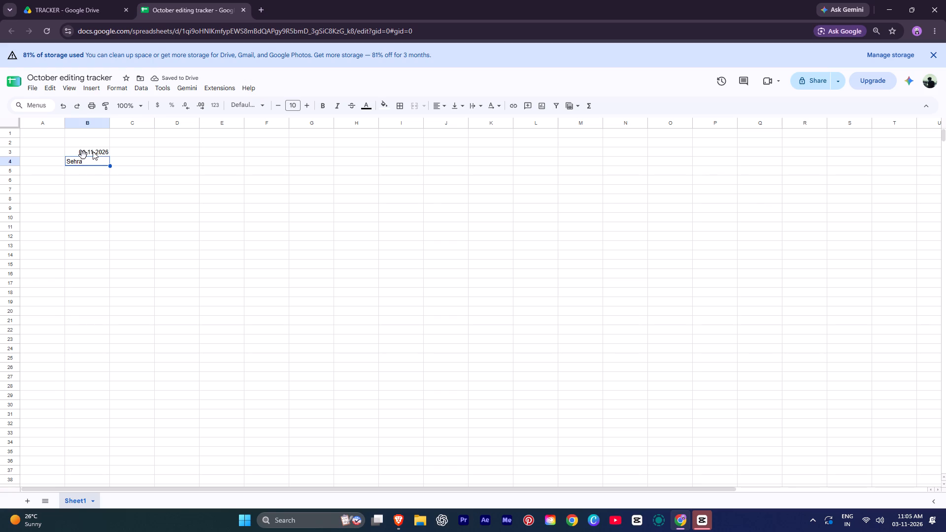
triple_click(77, 161)
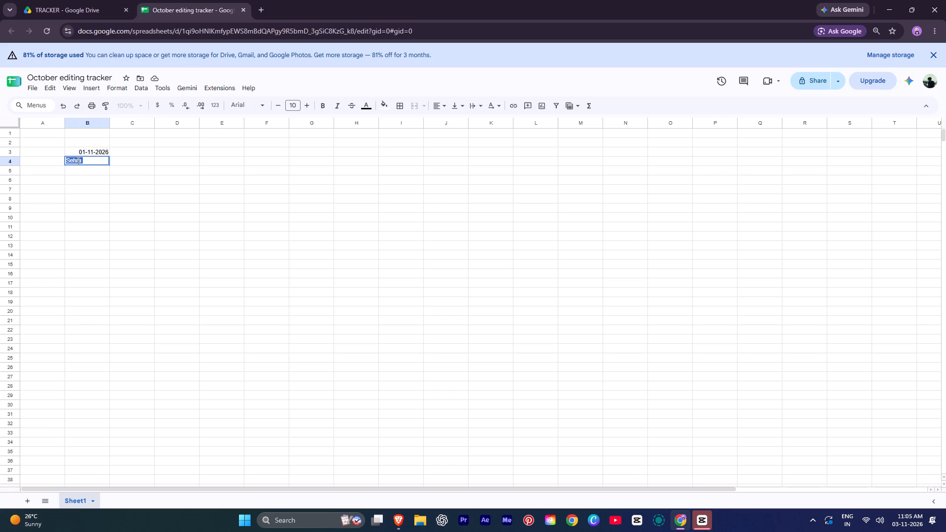
key("ctrl+x")
left_click(130, 153)
key("ctrl+v")
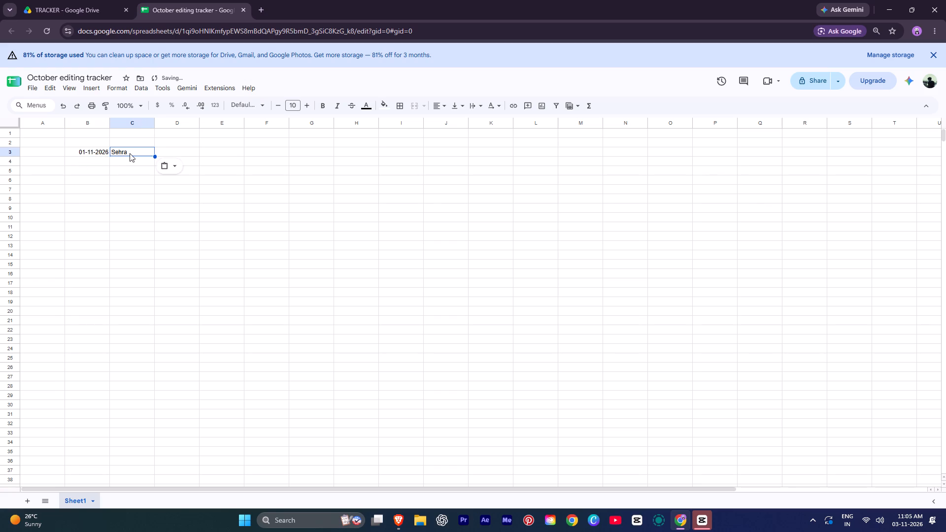
left_click(135, 152)
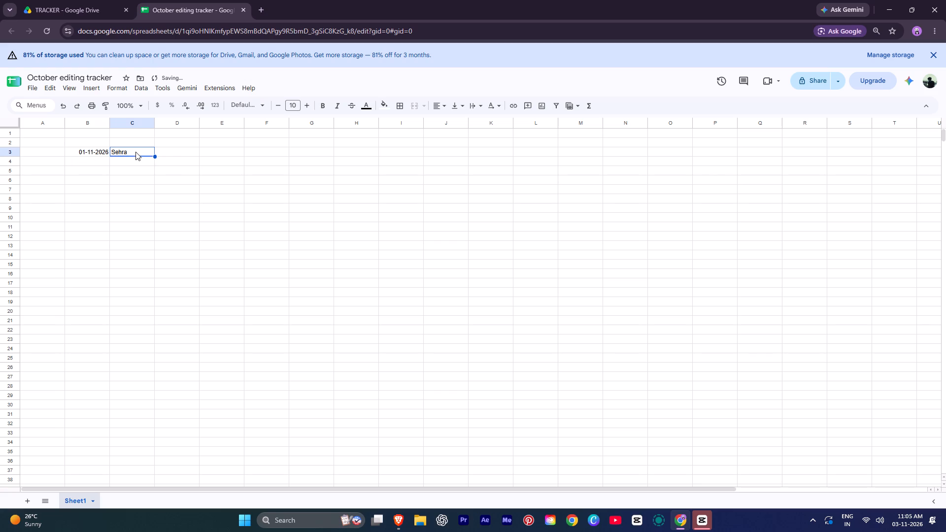
double_click(135, 152)
Enter "VR REEL" in capitals in cell D3 to complete the Sehra row.
left_click(173, 152)
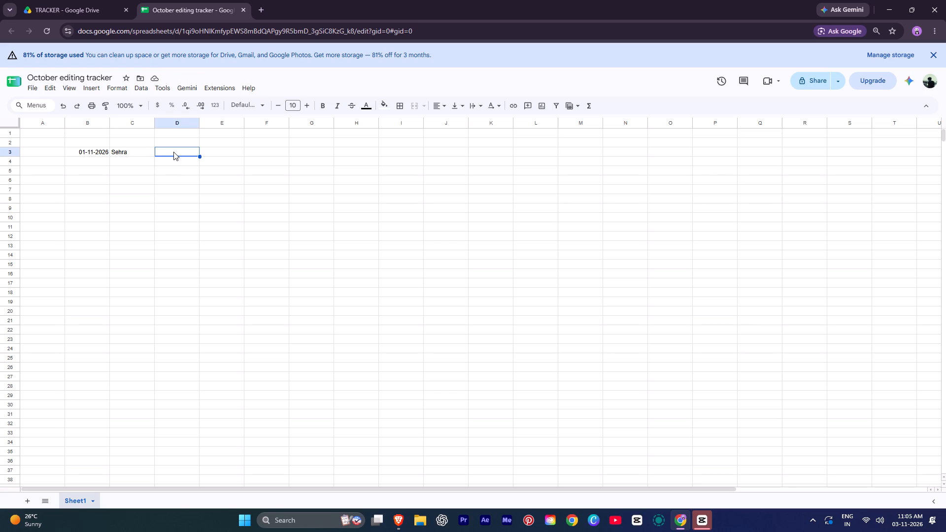
type("Ve")
key("BackSpace")
key("r")
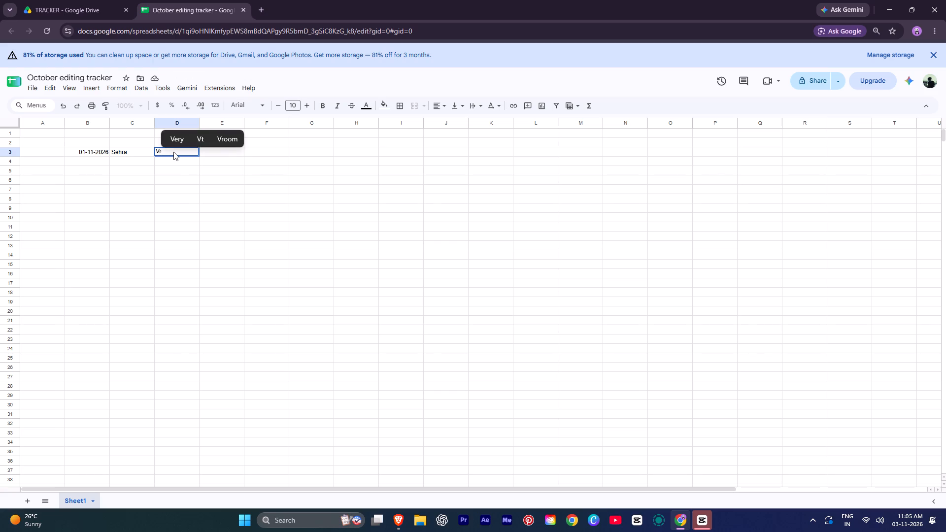
key("BackSpace")
type("R REE")
type("l")
key("space")
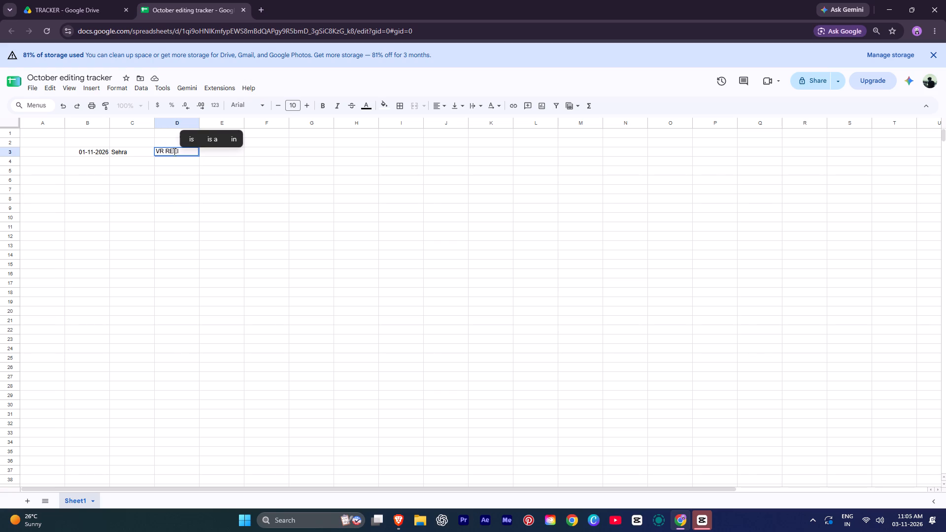
key("BackSpace")
key("BackSpace")
key("shift+l")
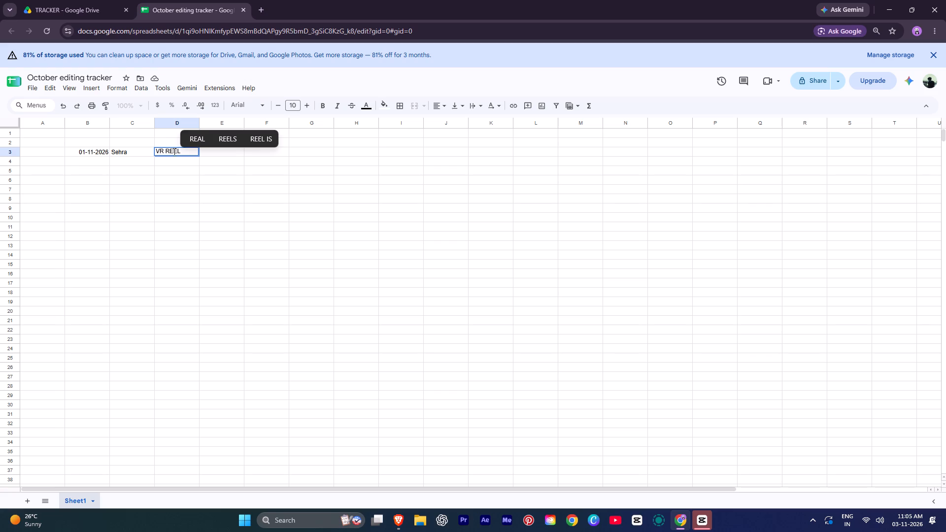
left_click(124, 160)
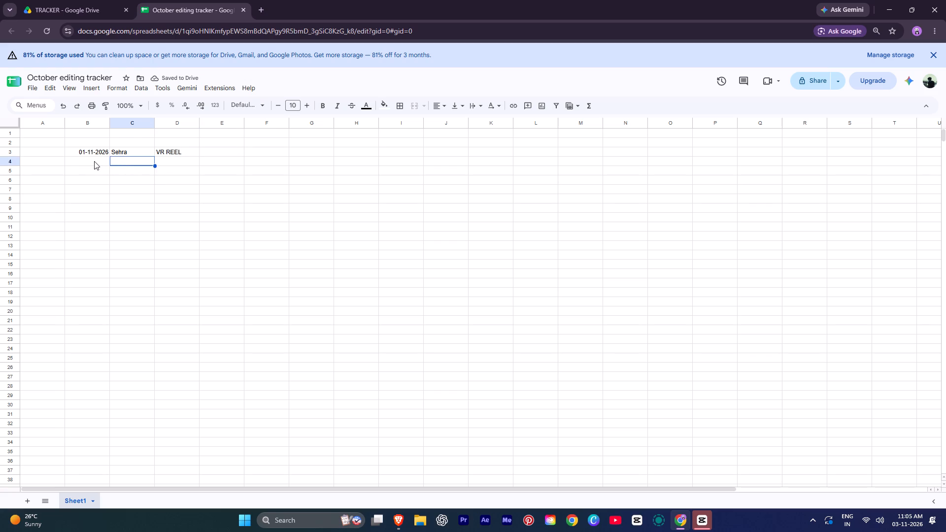
Enter the date 01-11-2026 in cell B4 to start the second row.
left_click(94, 161)
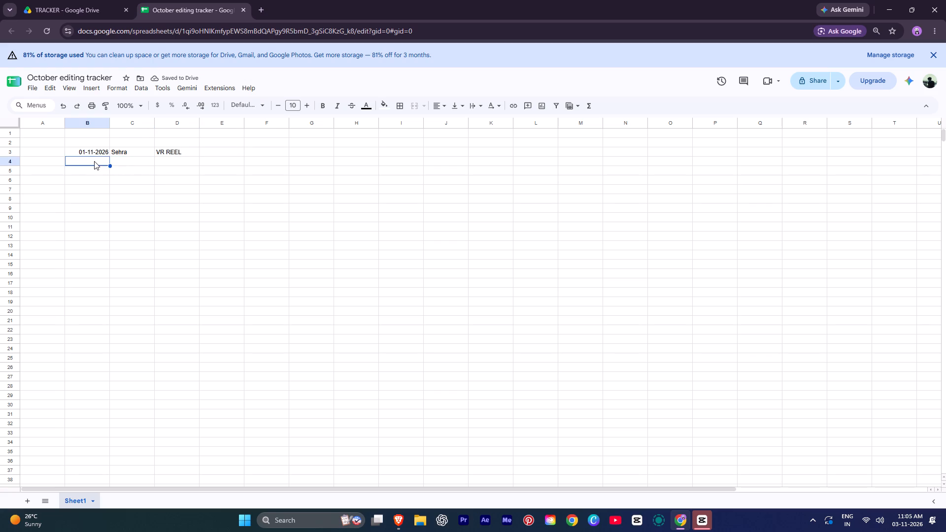
key("shift+i")
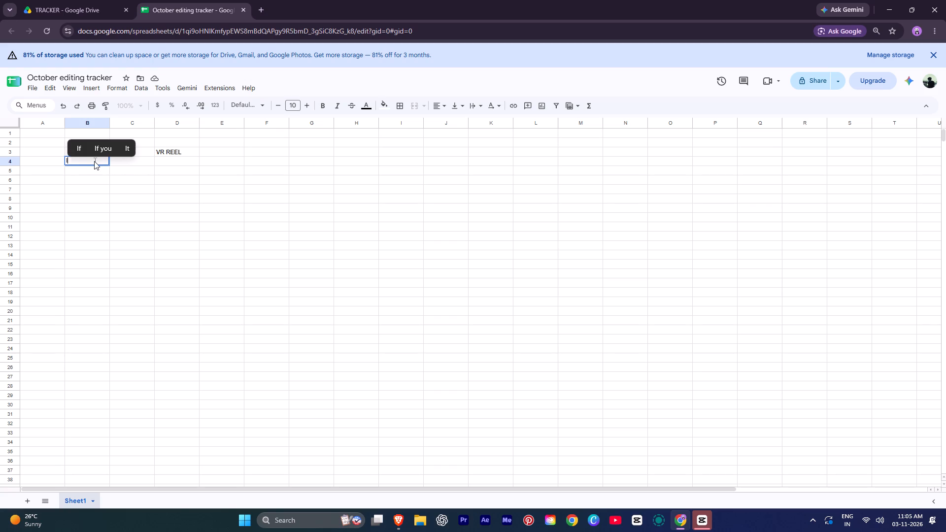
key("BackSpace")
type("01-")
type("11-202")
key("6")
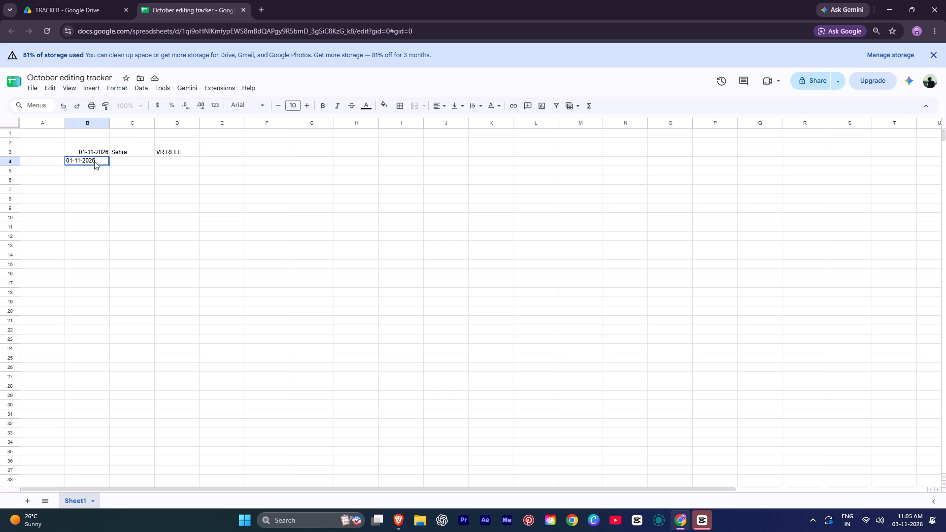
Enter "Isol" in cell C4, beside the second row's date.
left_click(114, 162)
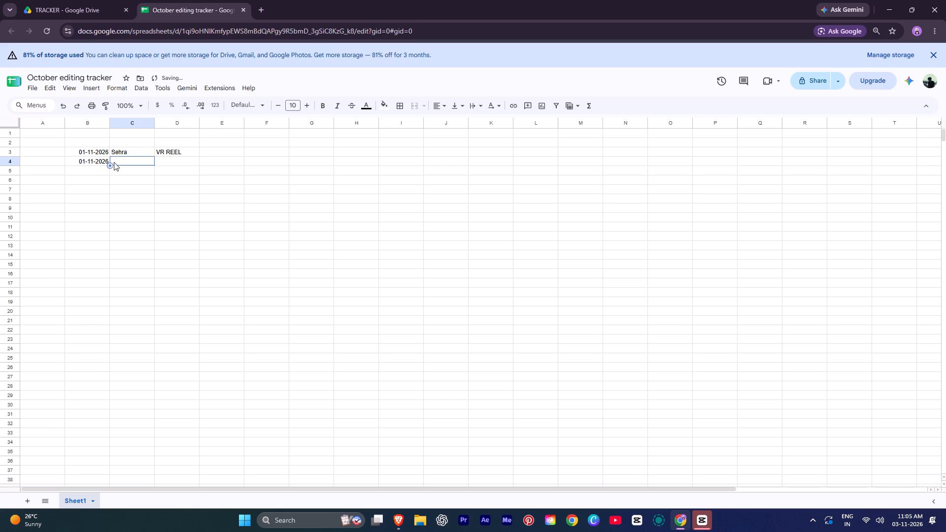
key("shift+i")
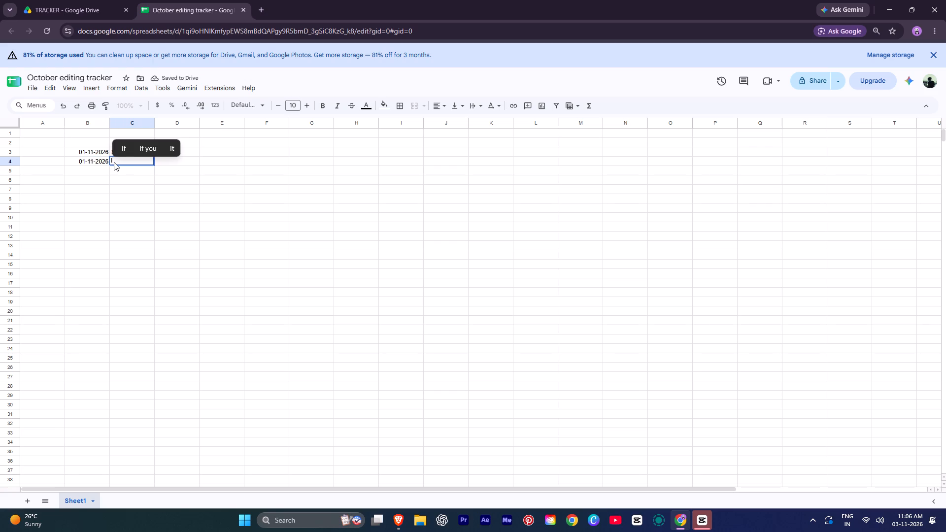
type("so")
key("l")
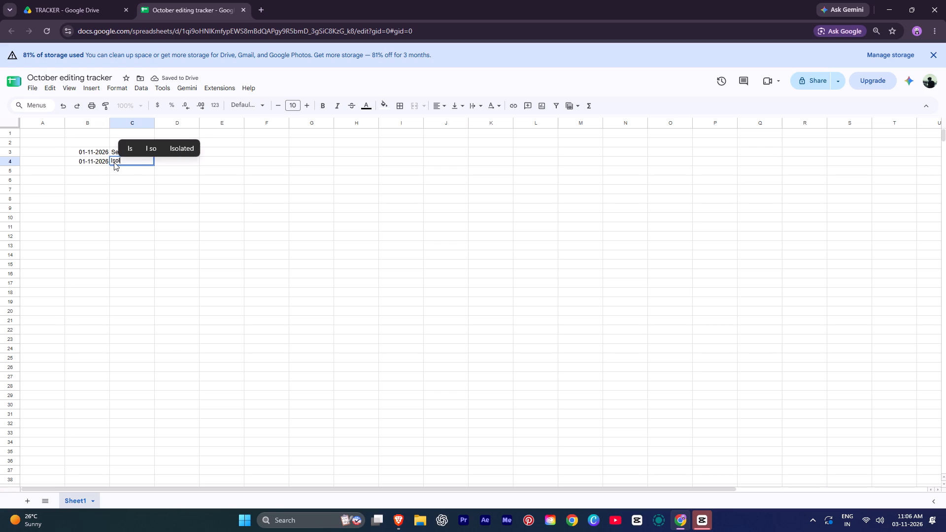
left_click(169, 165)
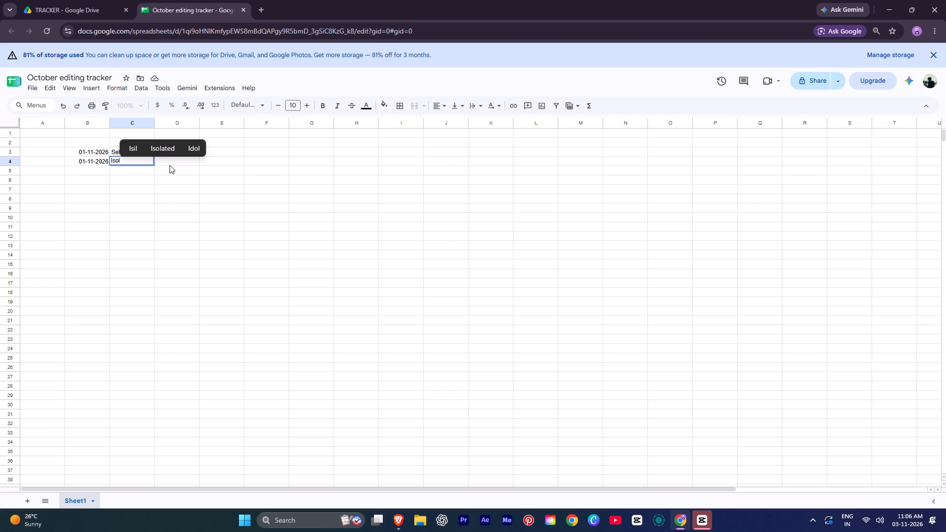
left_click(170, 159)
left_click(170, 161)
left_click(158, 169)
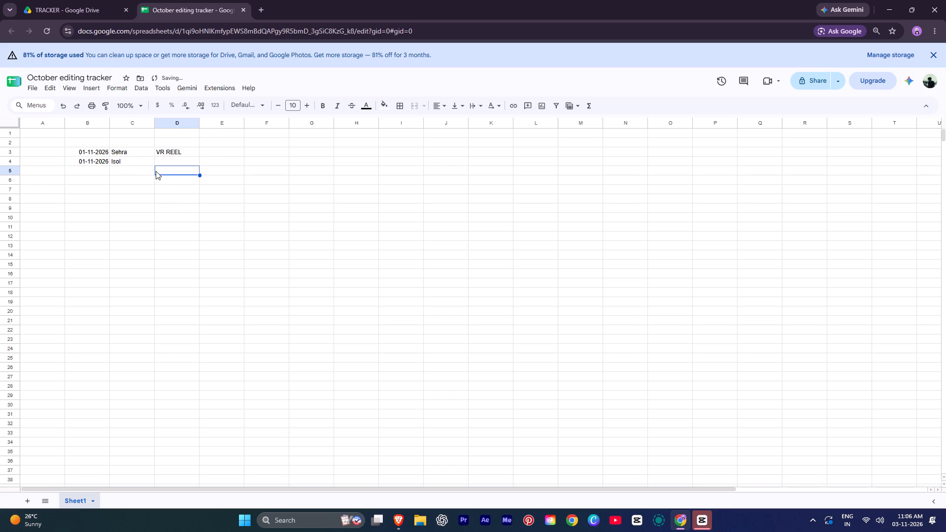
Enter UGC SHWETA MA"AM in capitals in cell D4 to complete the Isol row.
left_click(182, 163)
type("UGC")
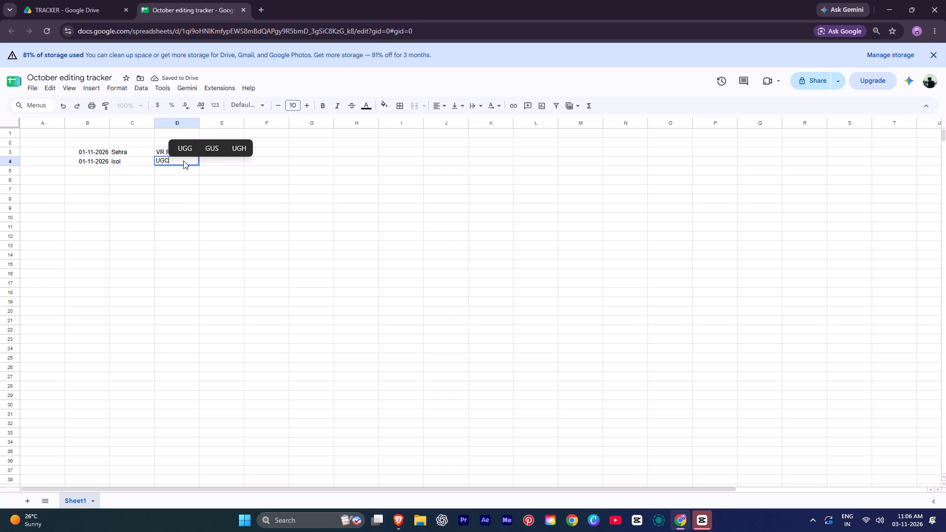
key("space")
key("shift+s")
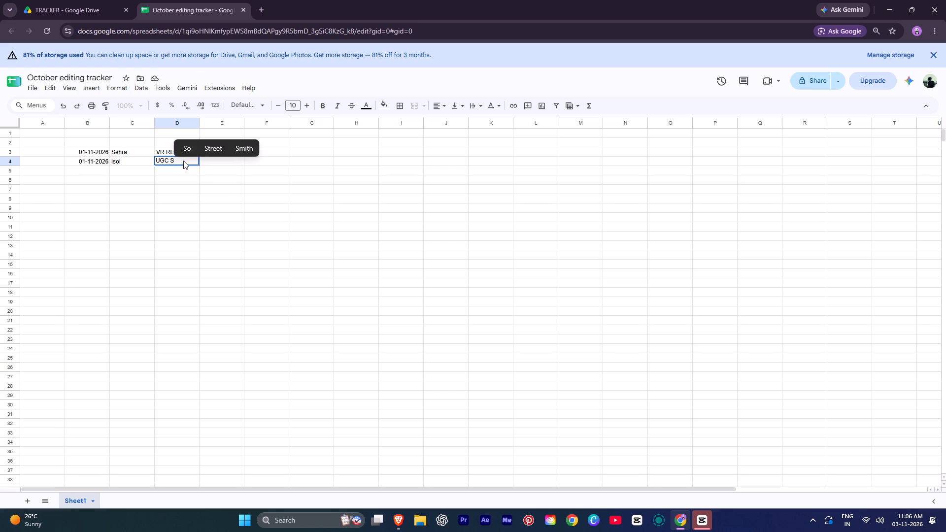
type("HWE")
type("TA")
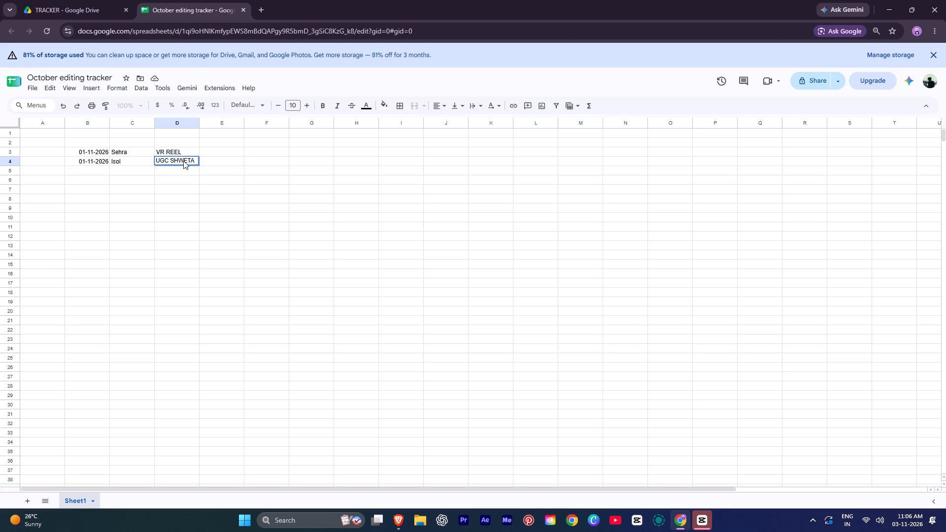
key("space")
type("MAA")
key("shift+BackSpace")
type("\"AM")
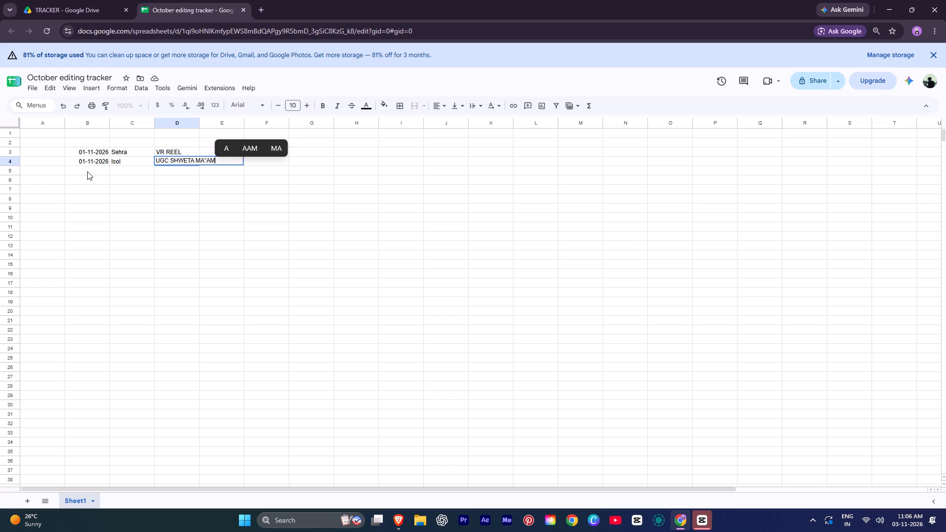
Enter the date 02-11-2026 in cell B5 to start the third row.
left_click(87, 169)
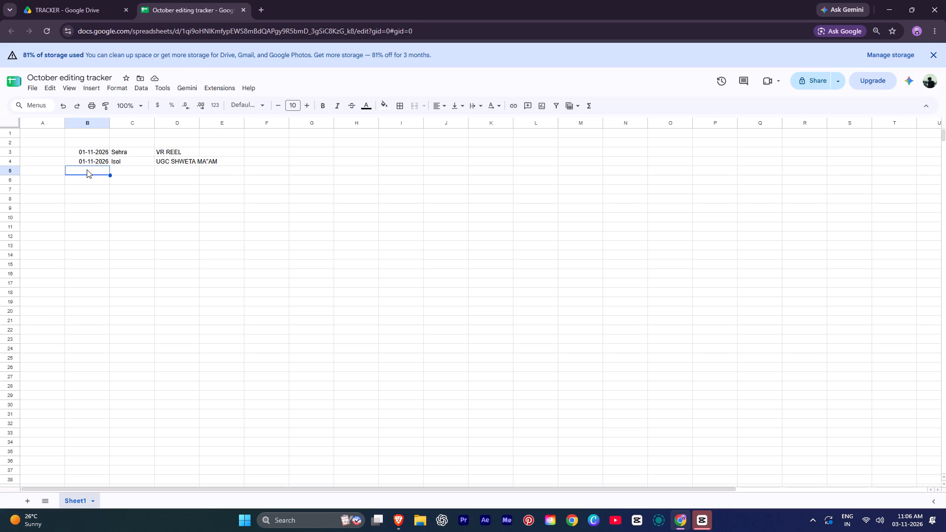
left_click(87, 169)
key("shift+minus")
key("BackSpace")
type("02-11-2026")
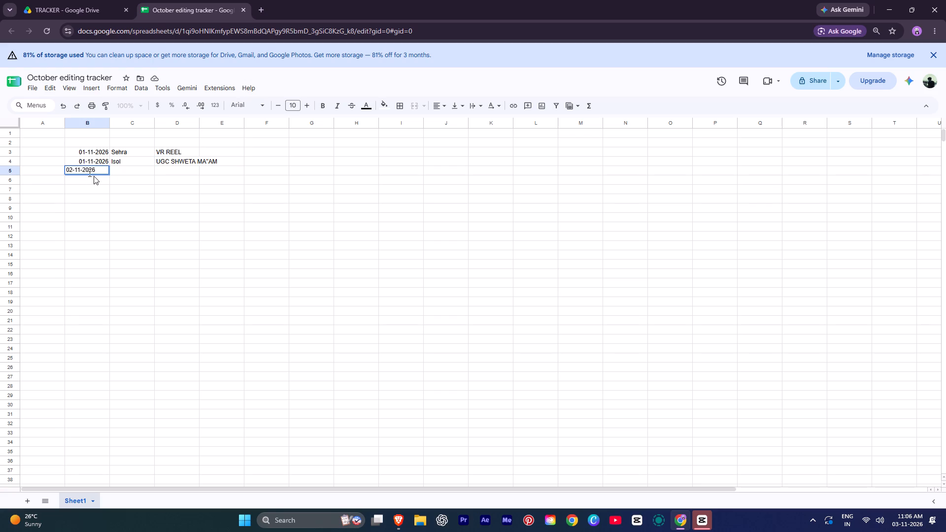
left_click(88, 182)
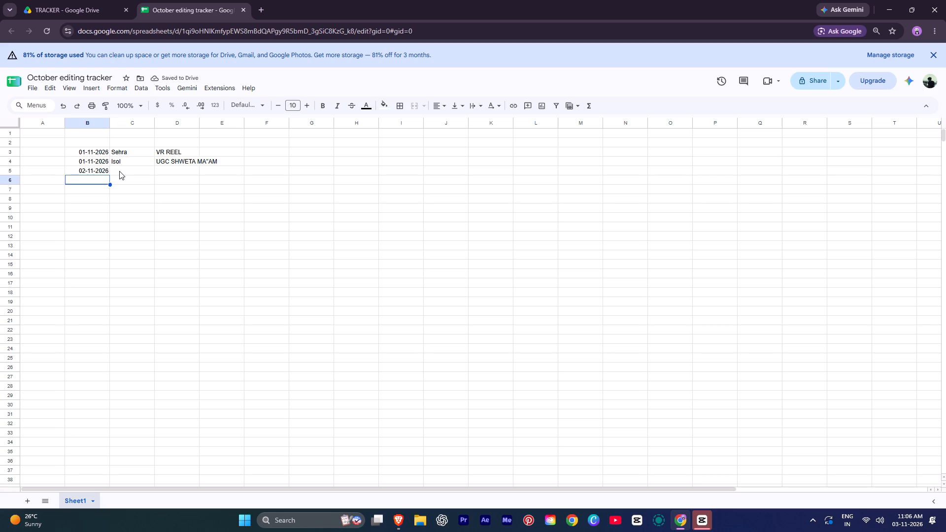
Enter the client name "ASK INFOTECH" in cell C5, beside the third row's date.
left_click(119, 169)
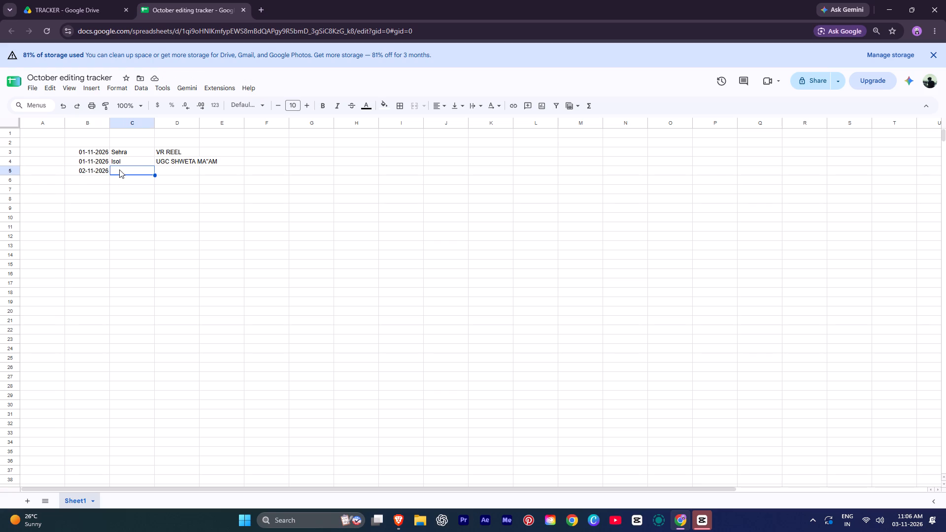
type("AS")
key("shift+l")
key("shift+BackSpace")
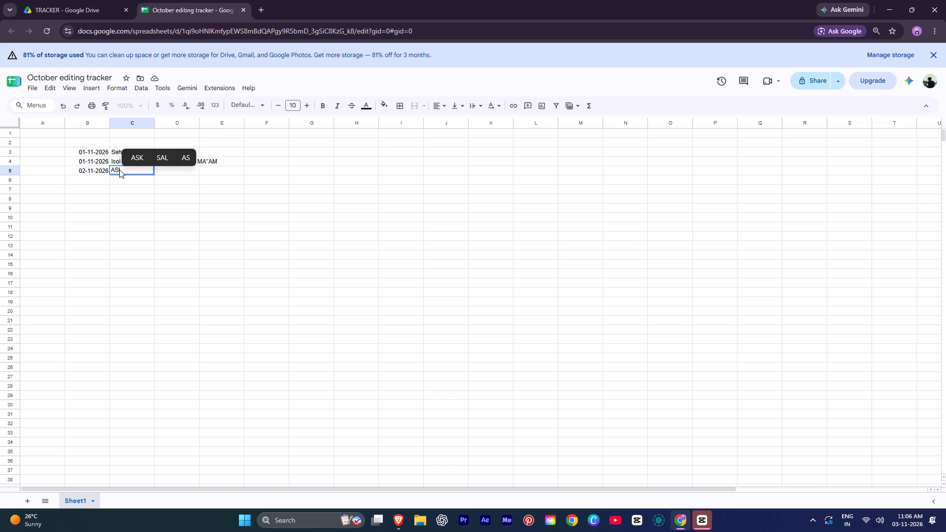
key("shift+k")
key("space")
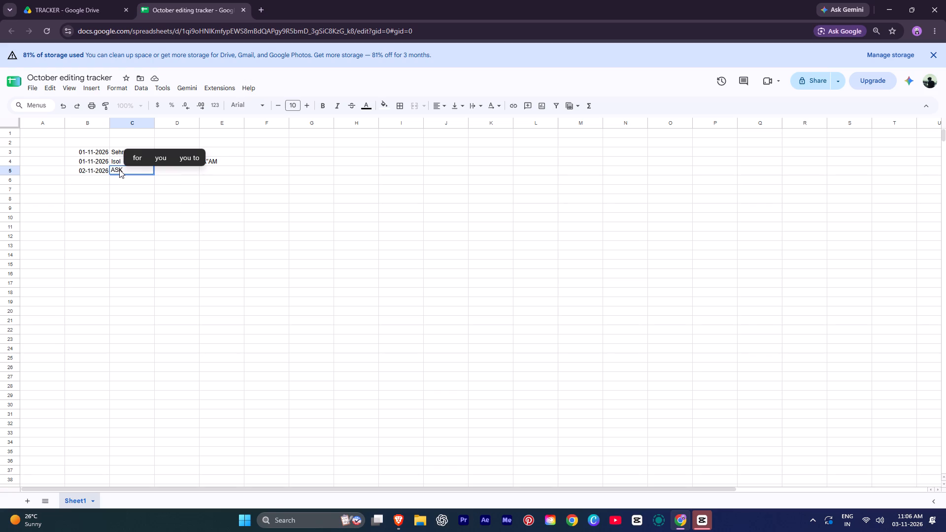
type("INFO")
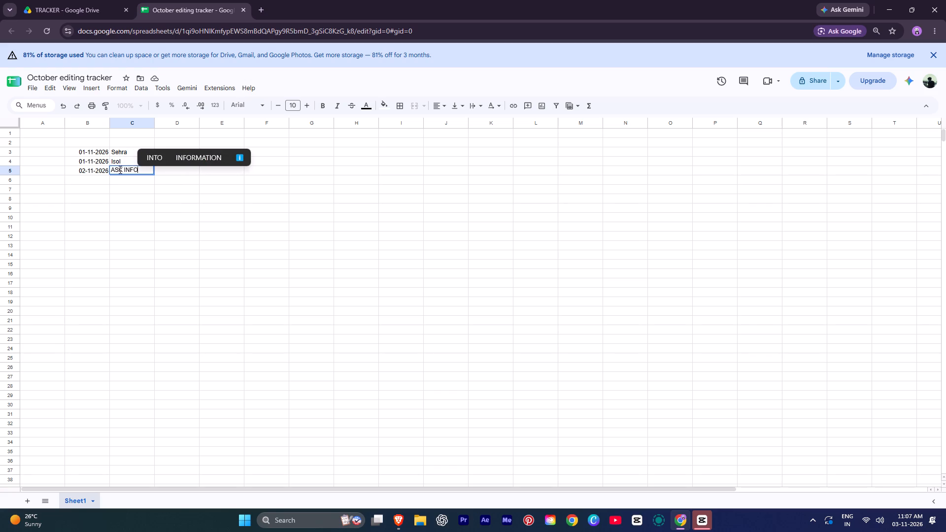
type("TECH")
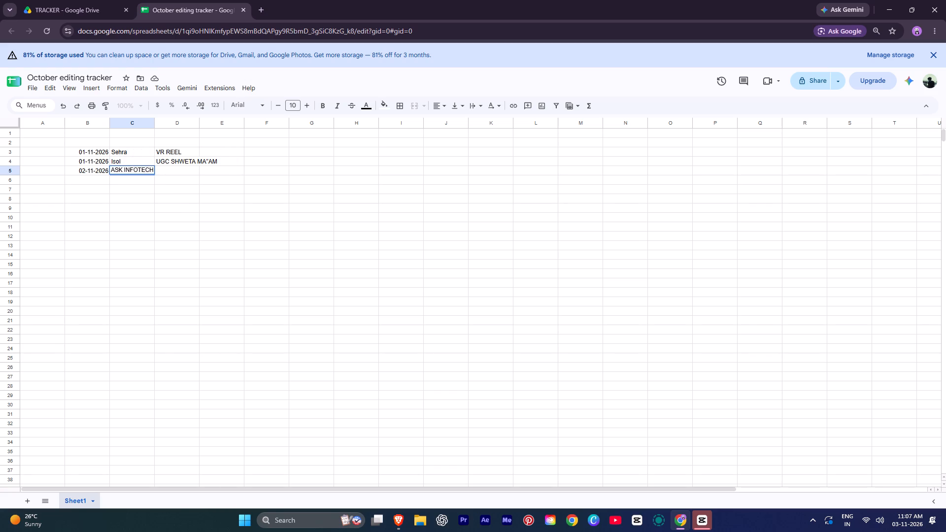
Change the client name in cell C4 to "ISOL AGRI" in capitals.
left_click(126, 158)
double_click(126, 159)
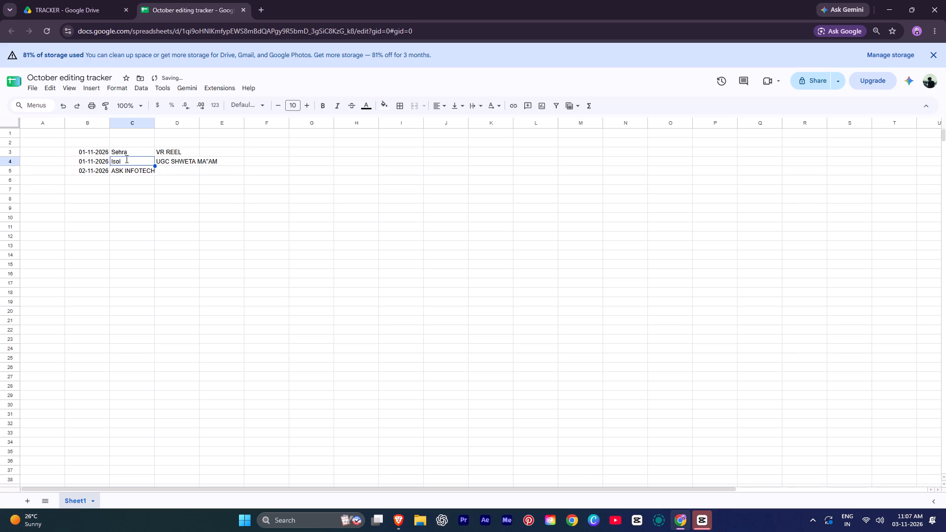
key("BackSpace")
key("BackSpace")
key("BackSpace")
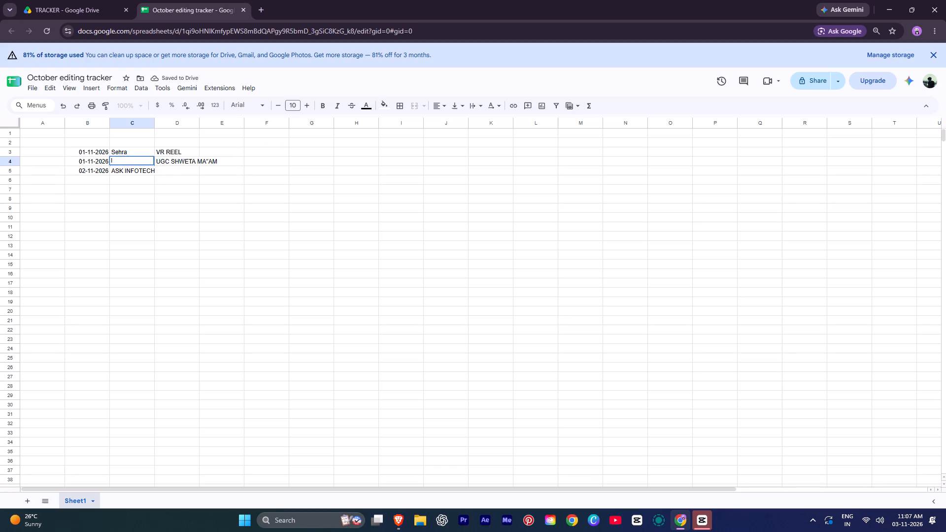
type("SOL")
key("space")
type("AGRI")
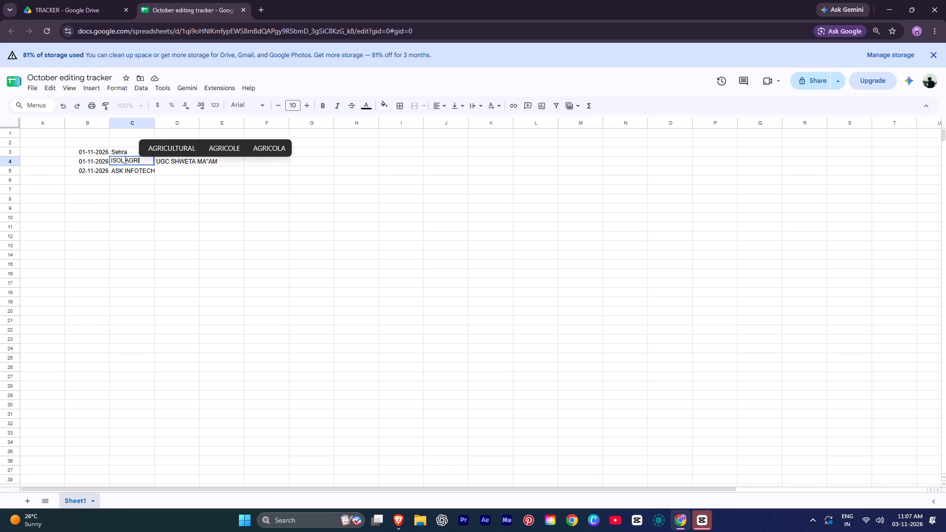
Retype the client name in cell C3 in capitals as "SEHRA".
triple_click(129, 153)
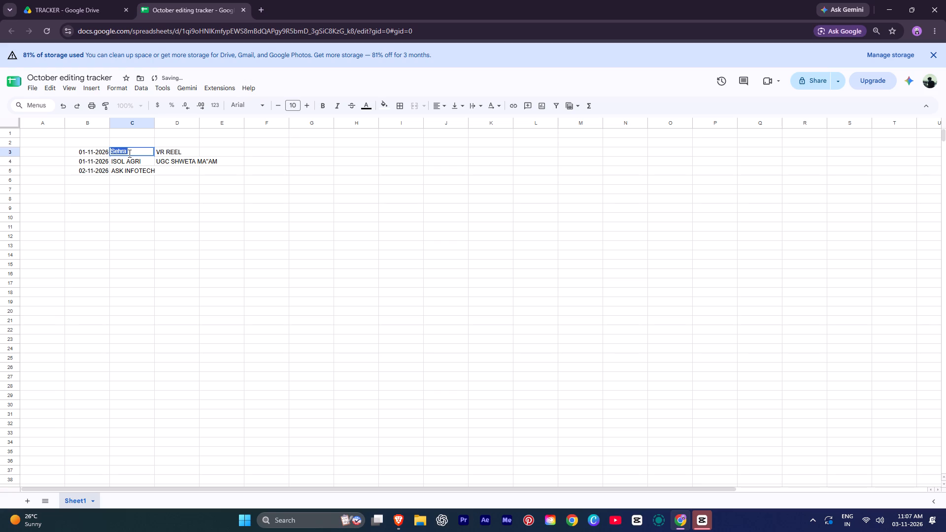
key("shift+BackSpace")
type("SEHRA")
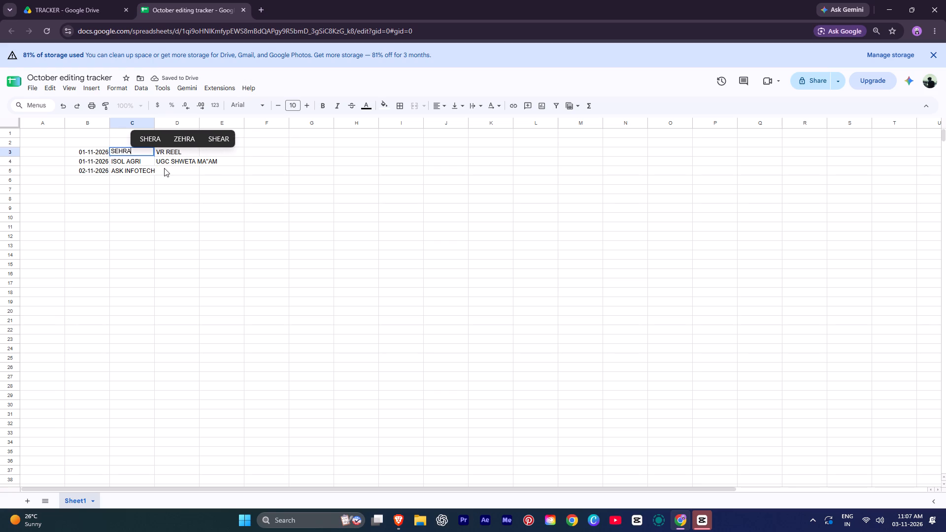
left_click(164, 168)
Fit the widths of columns B, C and D to their contents.
double_click(154, 126)
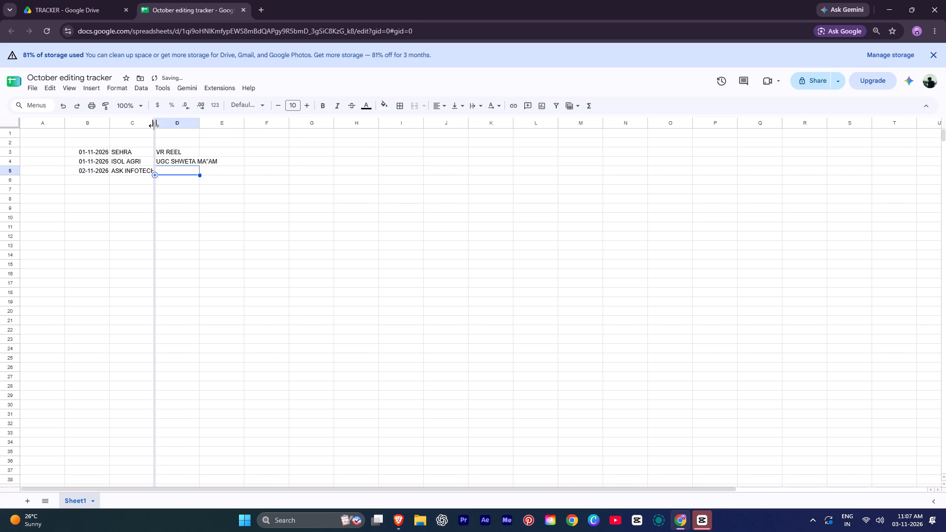
double_click(107, 119)
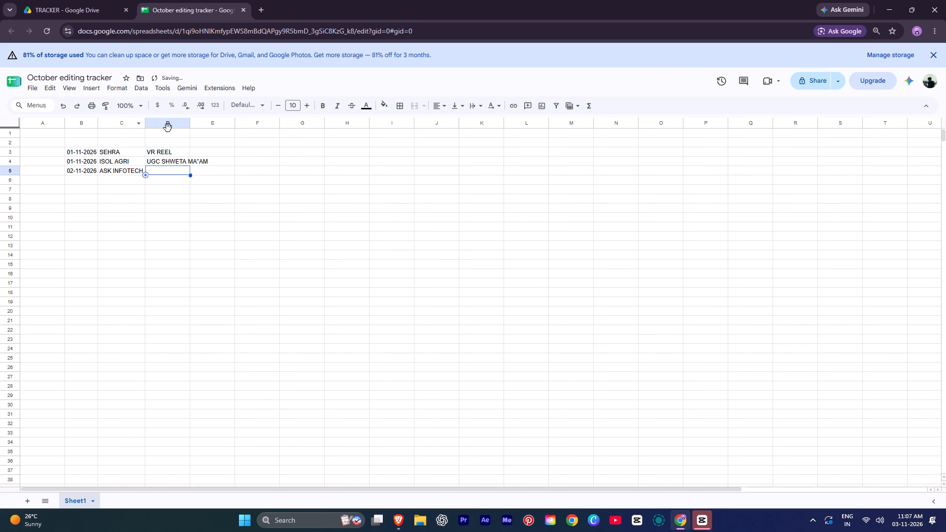
left_click(188, 127)
double_click(189, 125)
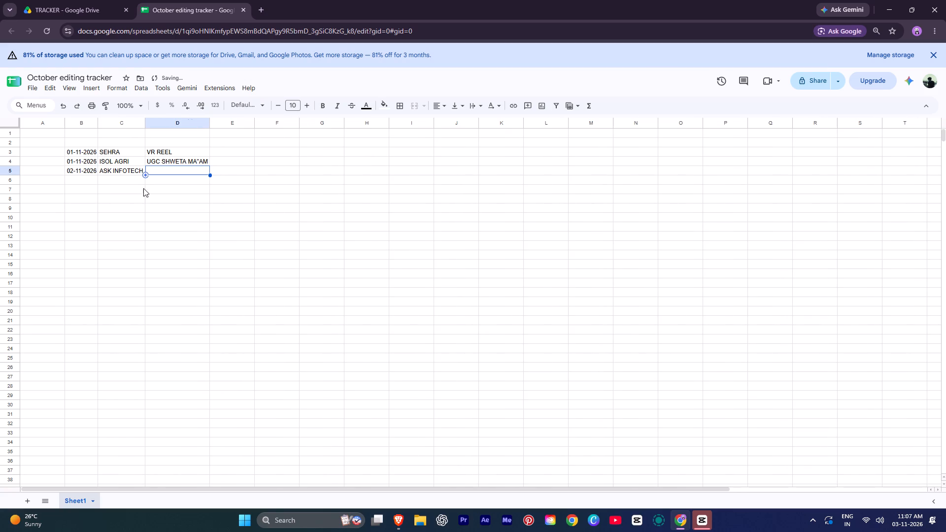
Enter the date 02-11-2026 in cell B6 to start the fourth row.
left_click(80, 180)
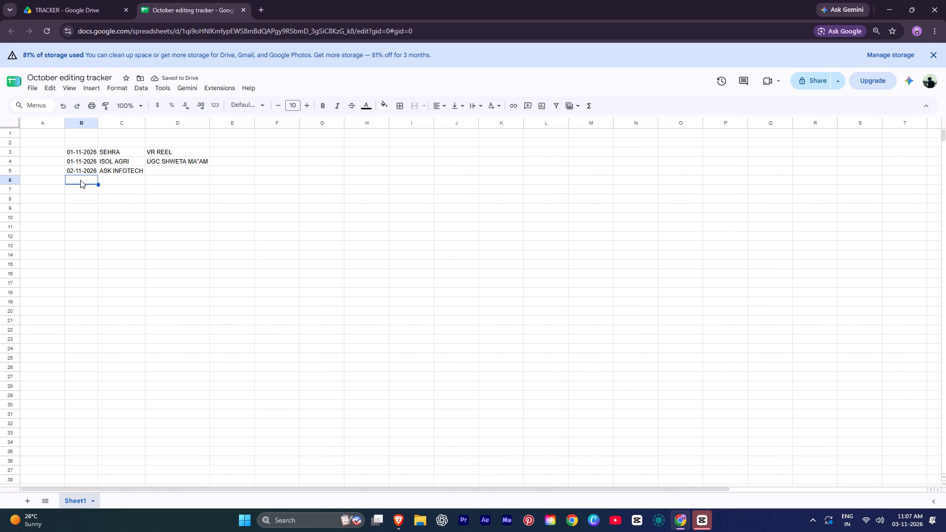
type("02")
key("minus")
type("11-2026")
Enter the client name "SACHIN MOTORS" in cell C6 and try to fit column C's width to it.
left_click(104, 178)
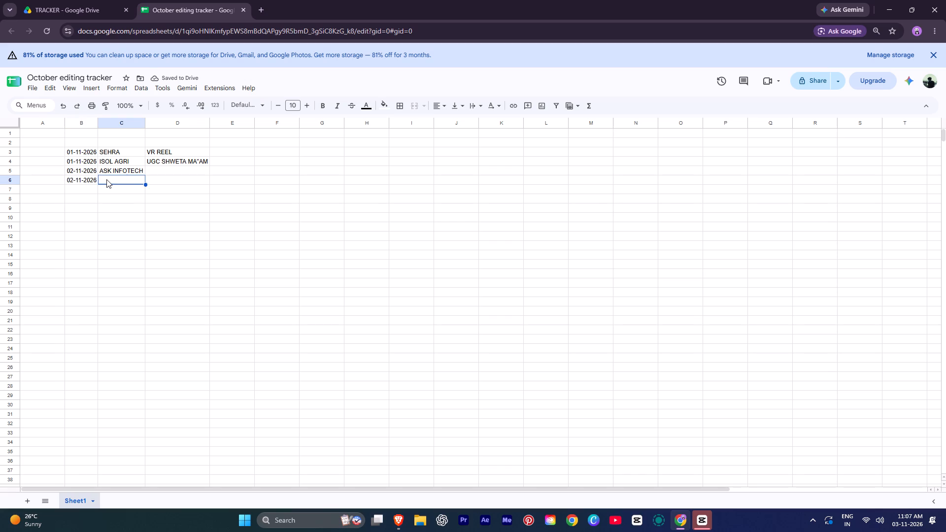
key("shift+s")
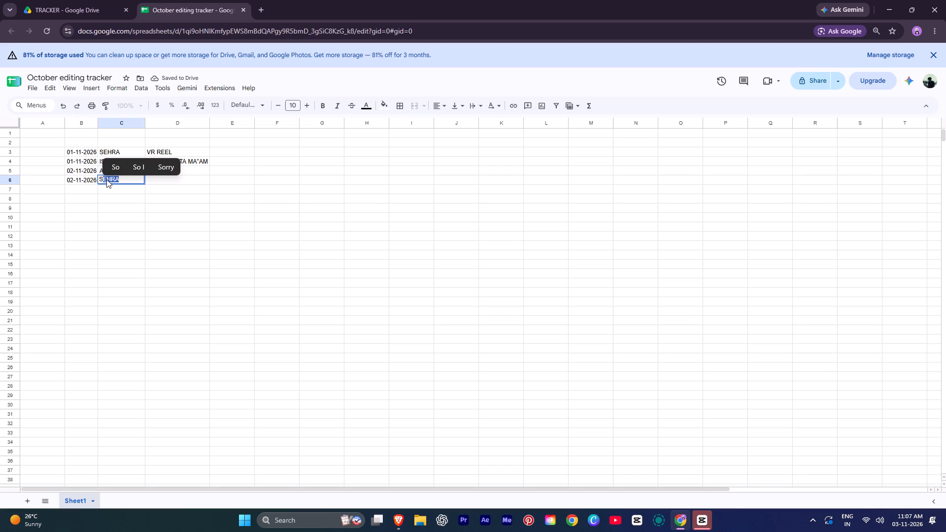
key("shift+a")
type("CHIN")
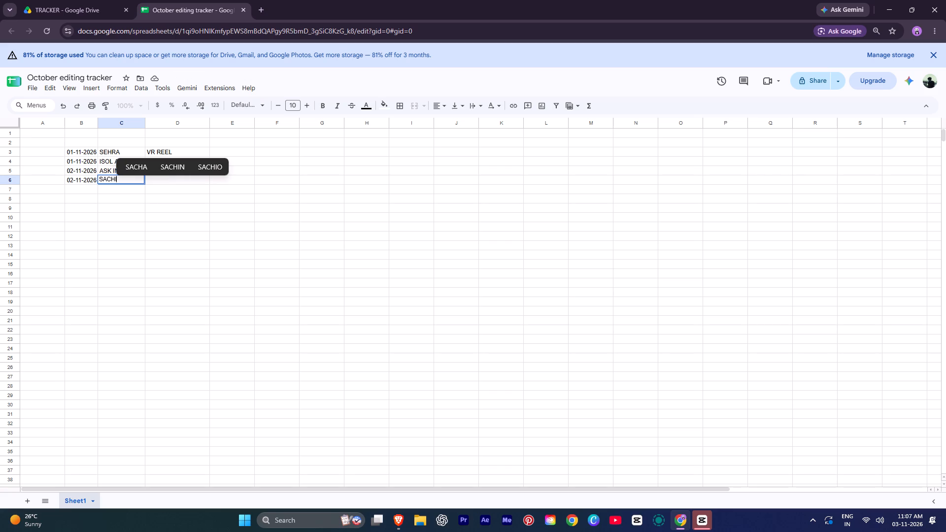
key("space")
type("MOTOR")
key("Up")
key("Return")
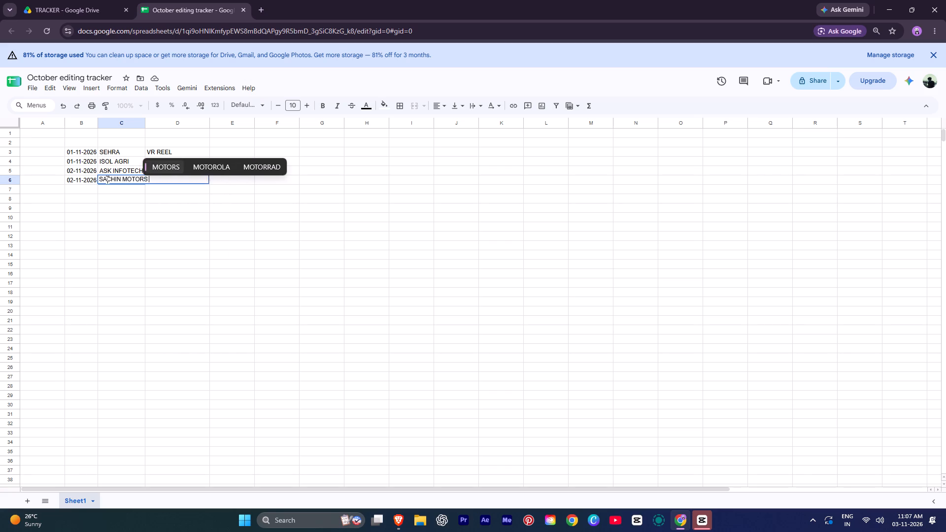
double_click(143, 121)
left_click(160, 180)
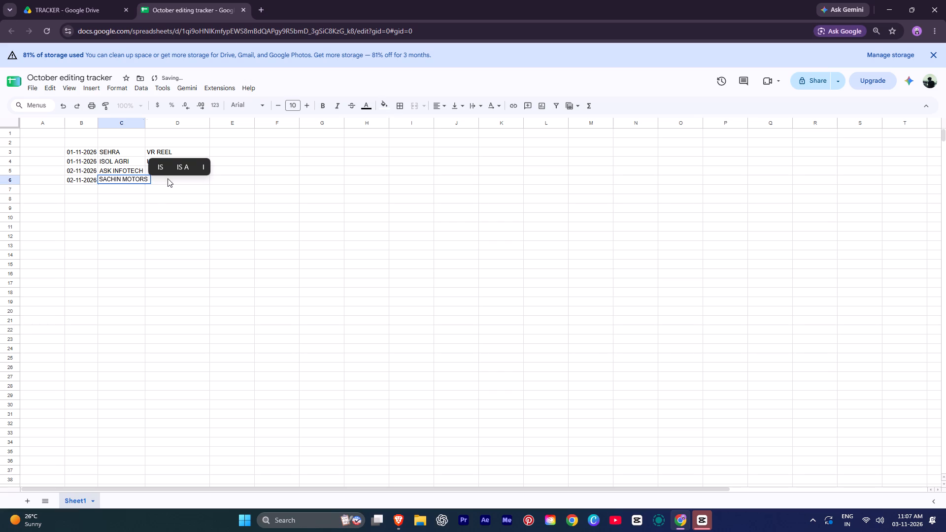
left_click(168, 178)
left_click(199, 181)
left_click(265, 183)
left_click(190, 178)
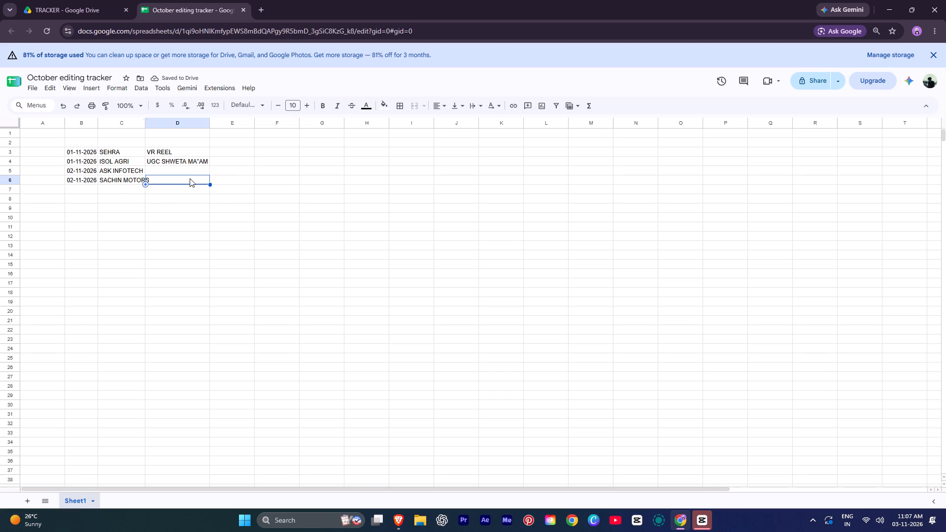
Enter "UGC PRIYANKA" in capitals in cell D5 to complete the ASK INFOTECH row.
double_click(155, 161)
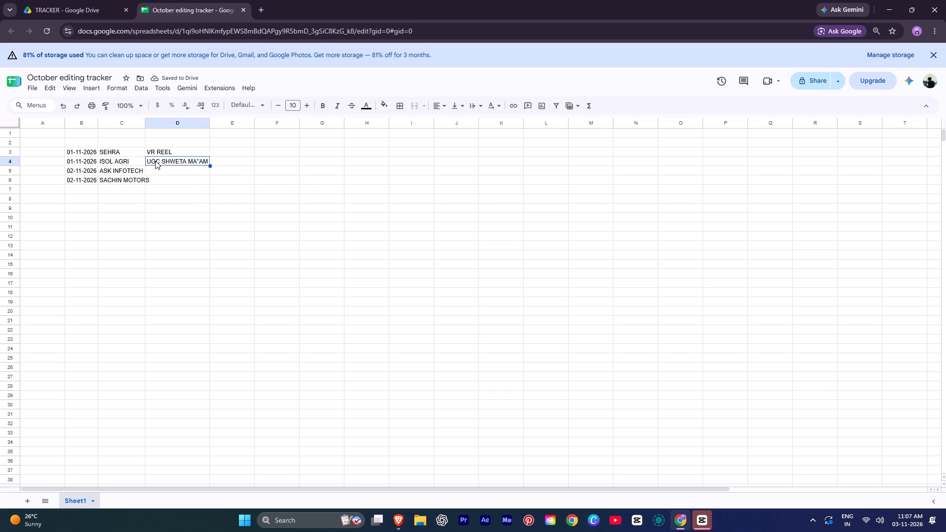
left_click(153, 165)
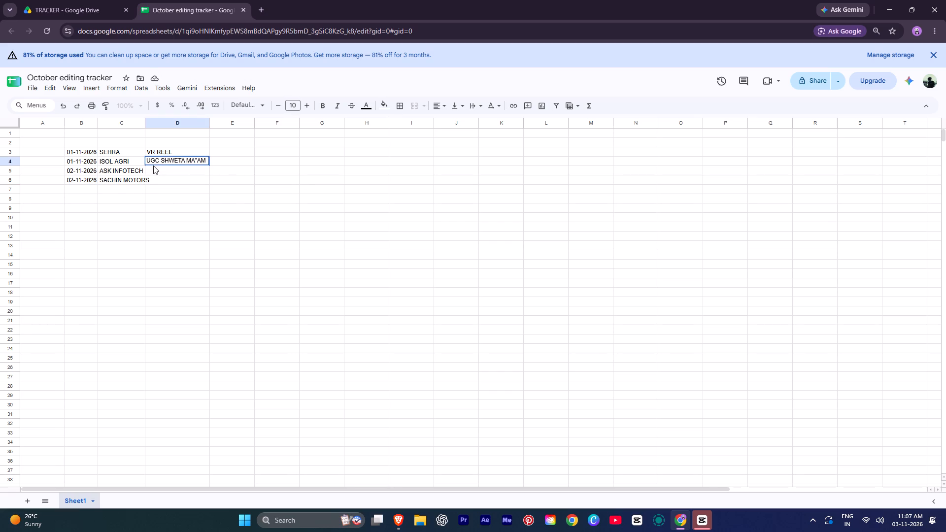
left_click(153, 171)
key("shift+u")
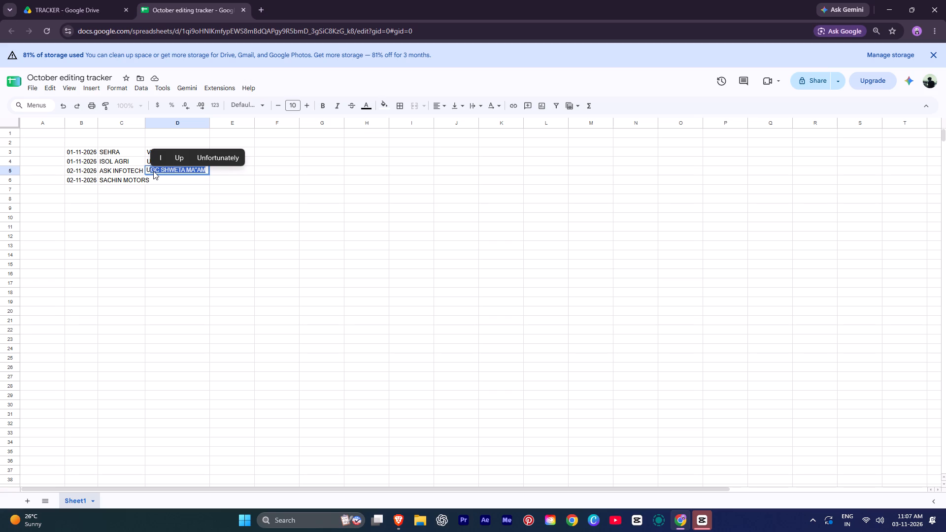
type("GC")
key("space")
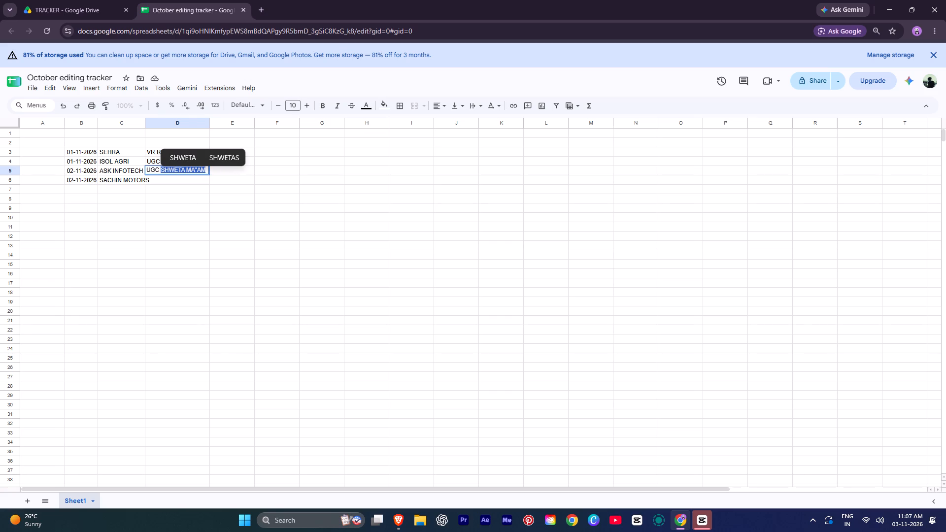
type("PR")
type("IYANKA")
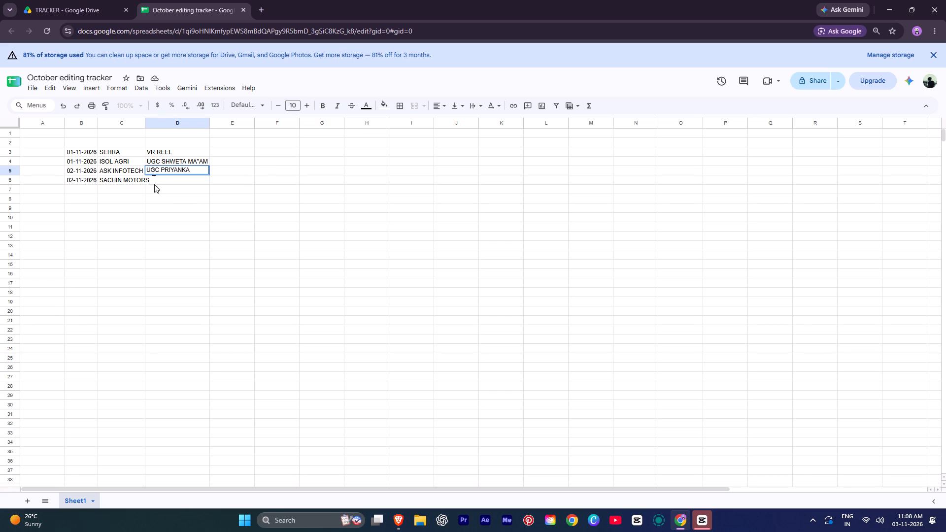
left_click(168, 179)
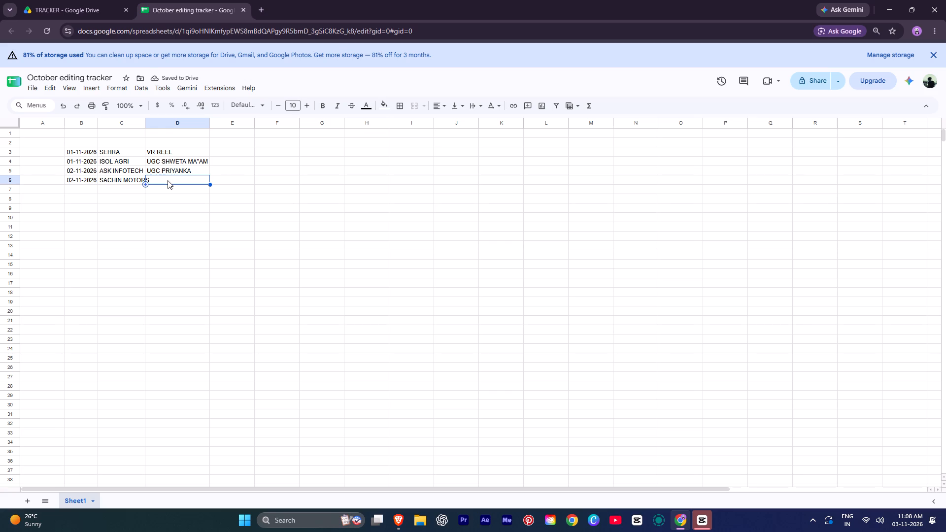
Enter the work type "MUSIC REEL" in cell D6 for the SACHIN MOTORS row.
type("MU")
type("SIC REEL")
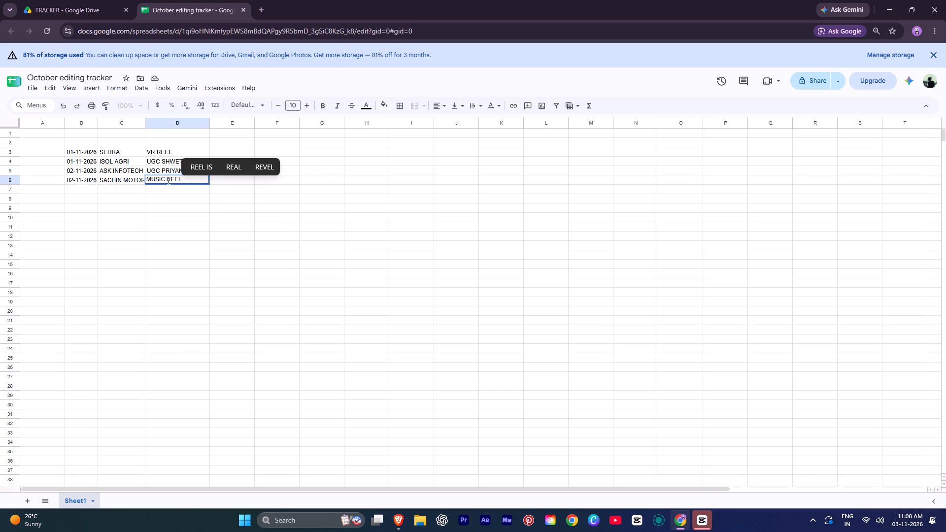
Fill row 7 with the date 02-11-2026, client name "AROGYAM" and work type "UCG PRIYANKA" in columns B to D.
left_click(81, 188)
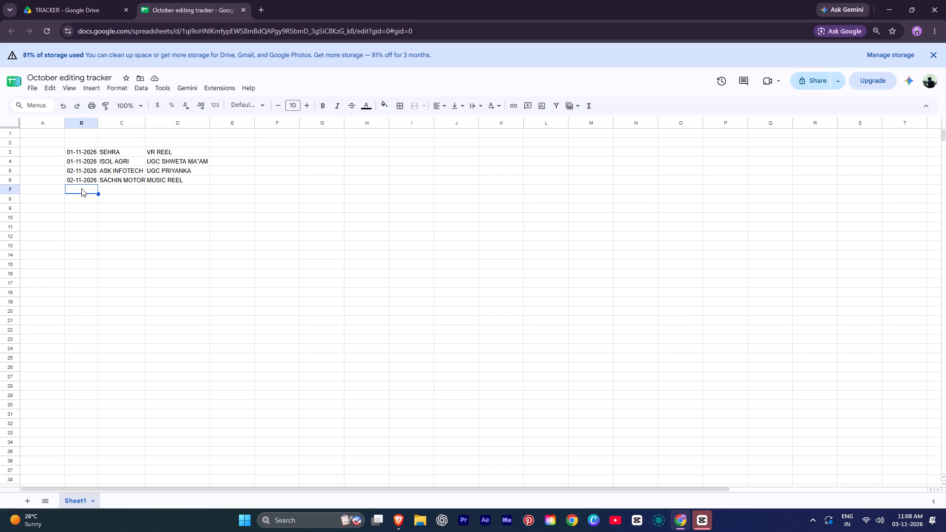
type("02")
type("-11-2026")
left_click(106, 191)
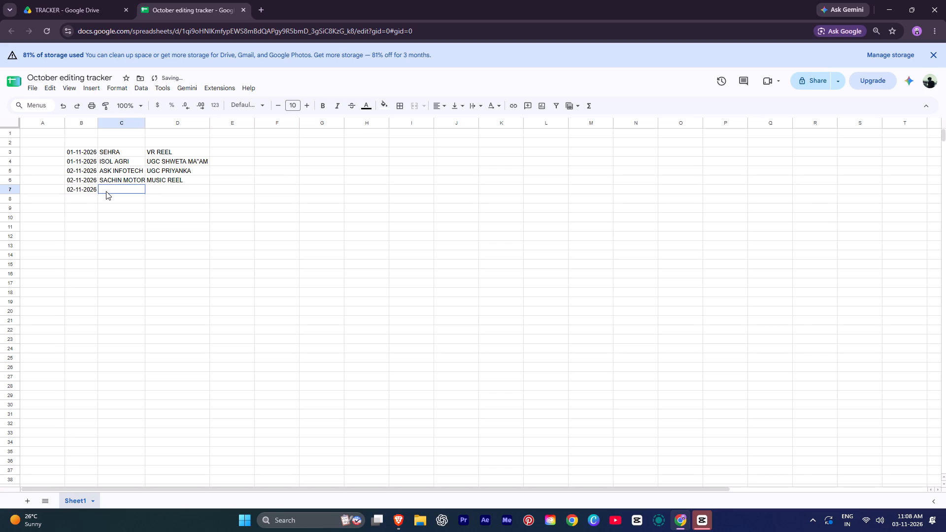
left_click(106, 191)
type("AA")
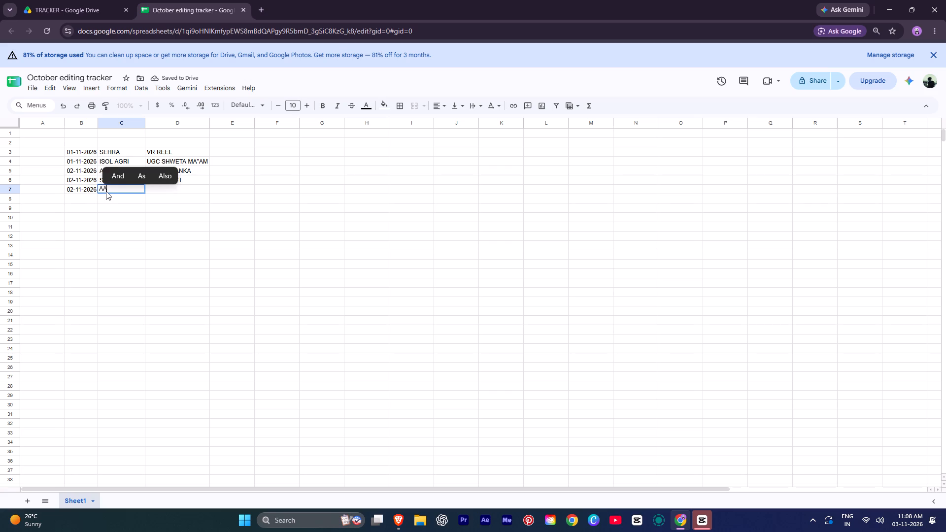
key("shift+BackSpace")
type("ROGYAM")
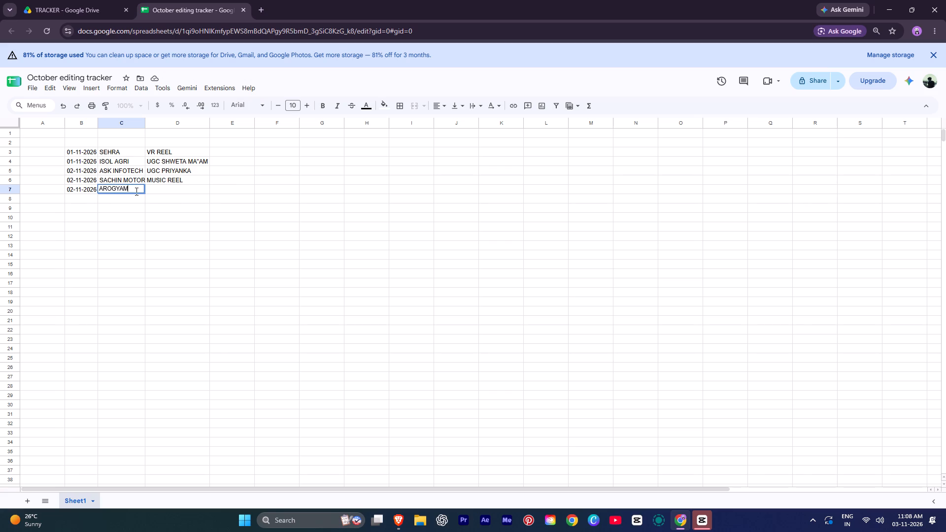
left_click(163, 190)
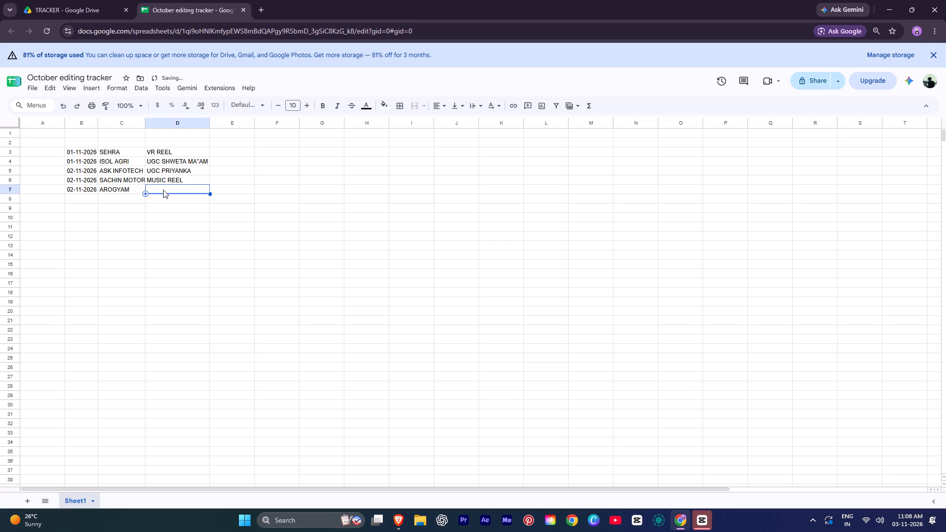
type("UC")
key("shift+g")
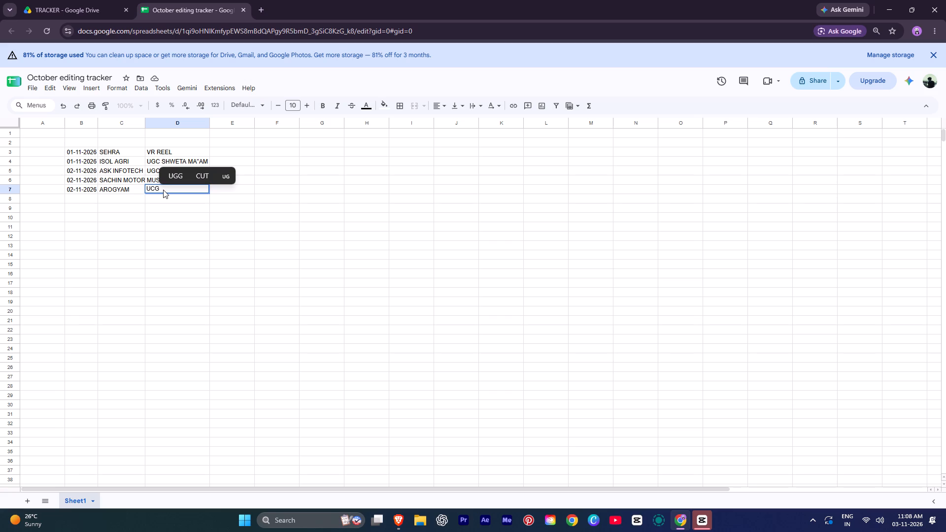
key("space")
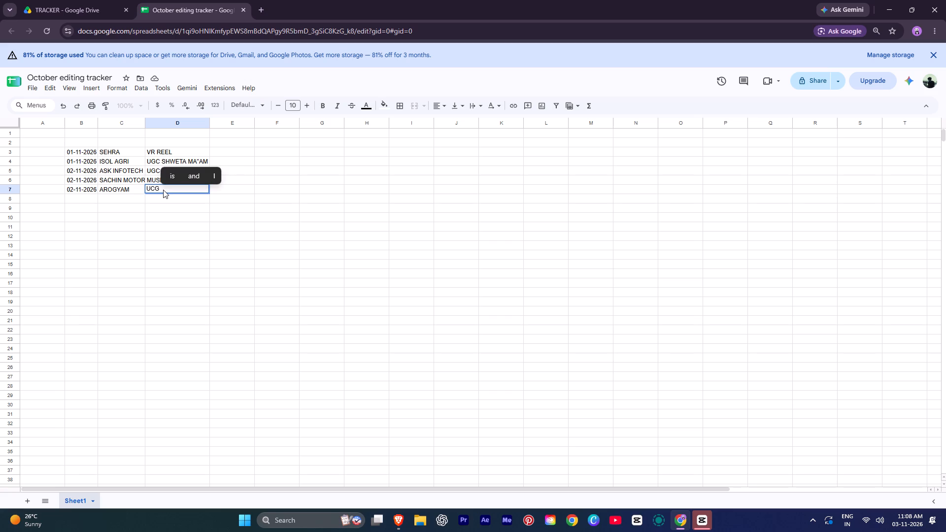
type("PRIYANKA")
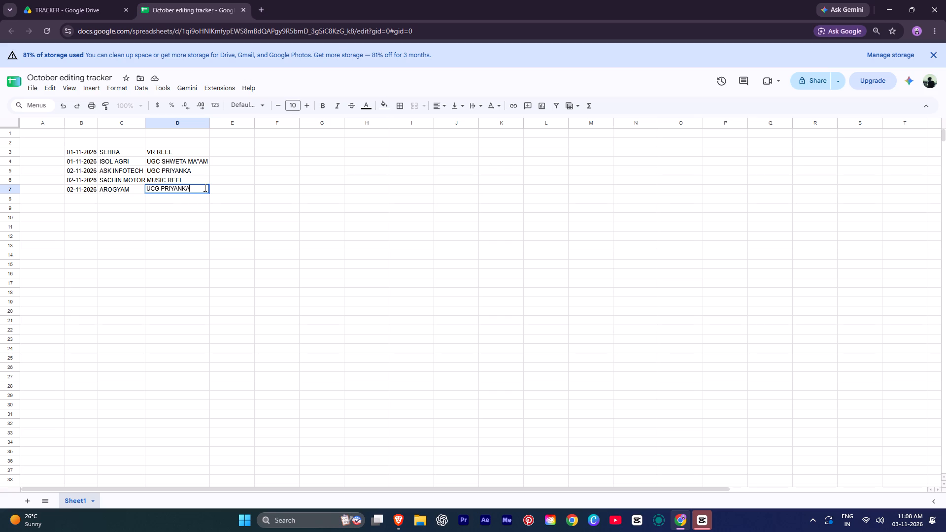
Fit the widths of columns D, C and B to their contents.
double_click(211, 122)
double_click(145, 121)
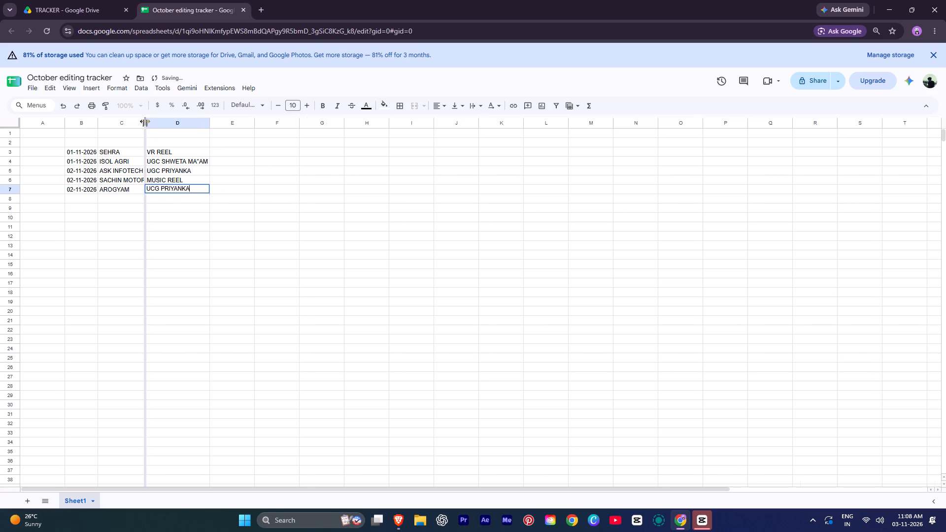
left_click(135, 131)
left_click(247, 139)
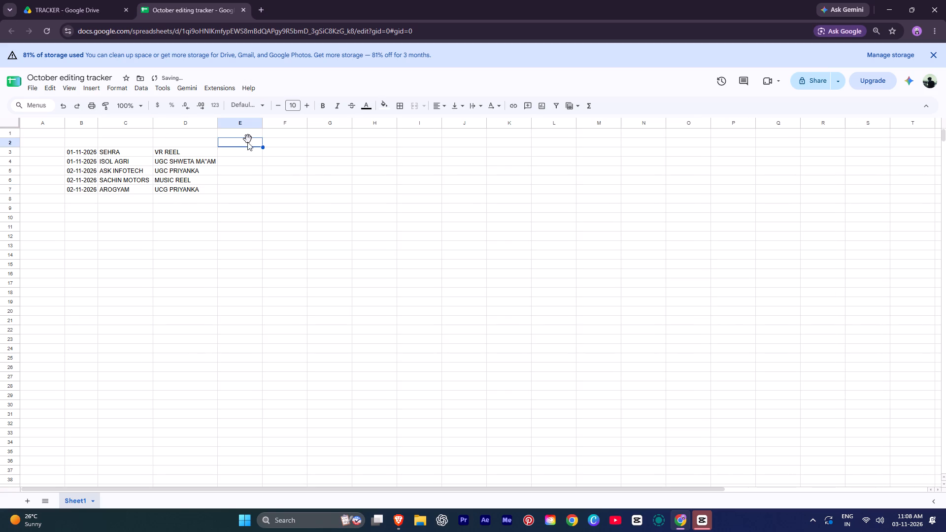
left_click(234, 167)
double_click(98, 123)
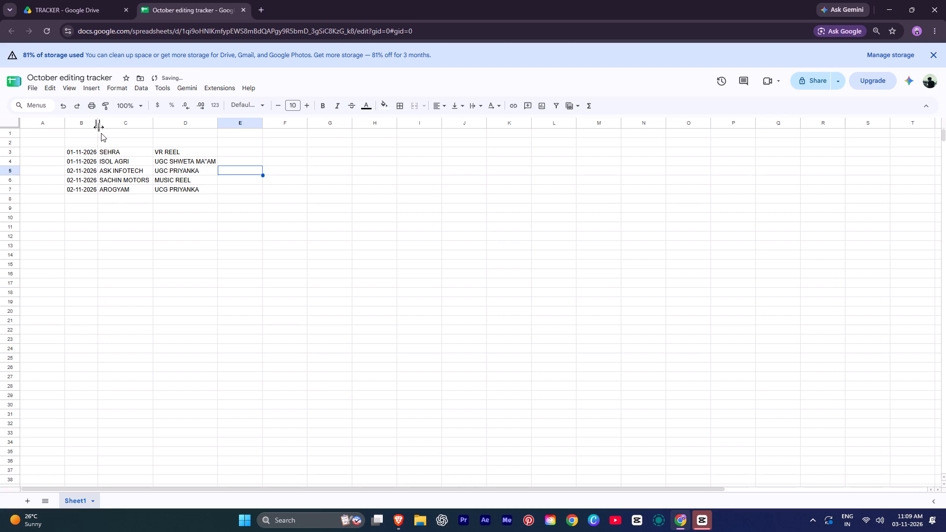
left_click(236, 150)
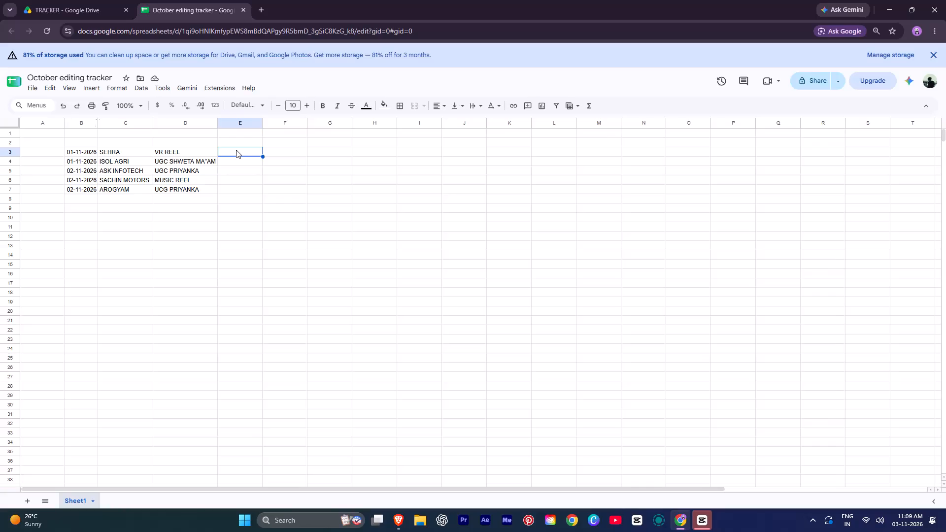
Open the spreadsheet's title for editing and select the word "tracker" in it.
double_click(83, 76)
left_click_drag(113, 78, 84, 81)
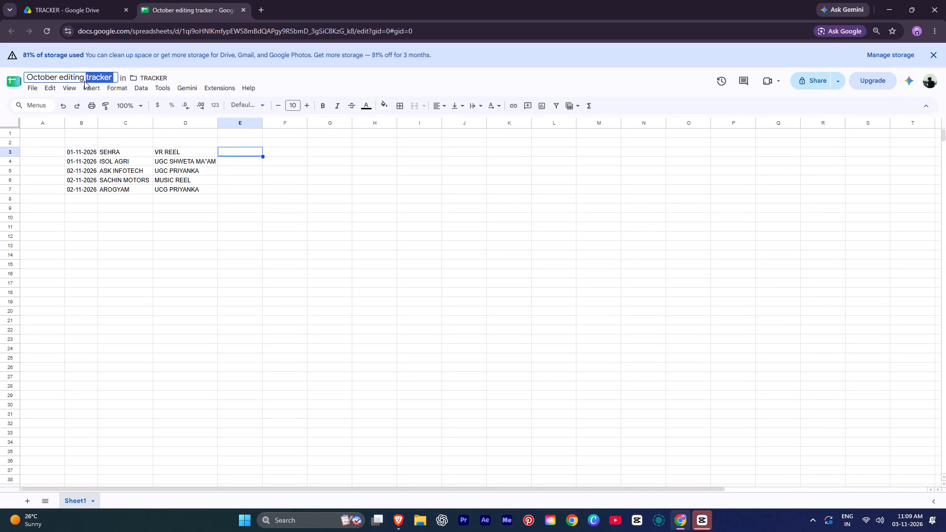
Delete the word "tracker" from the end of the spreadsheet's title.
left_click_drag(84, 81, 61, 81)
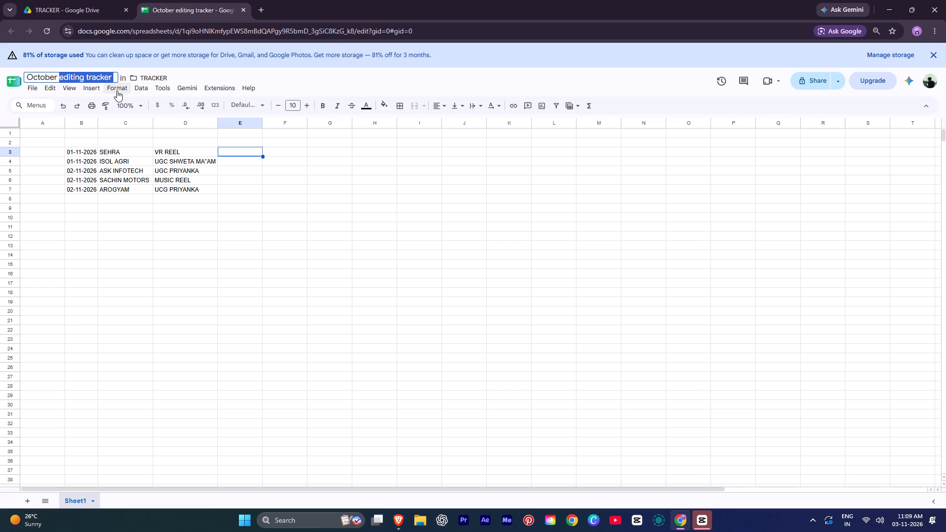
double_click(101, 76)
key("BackSpace")
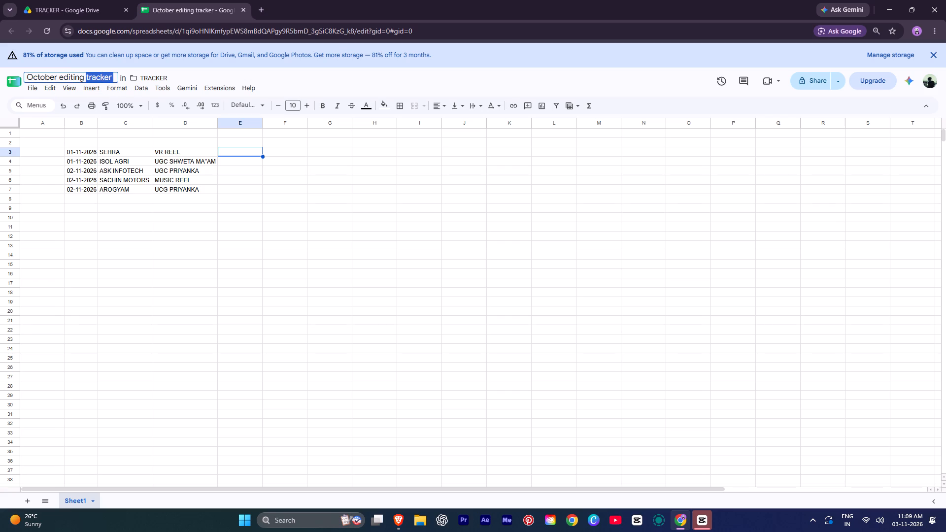
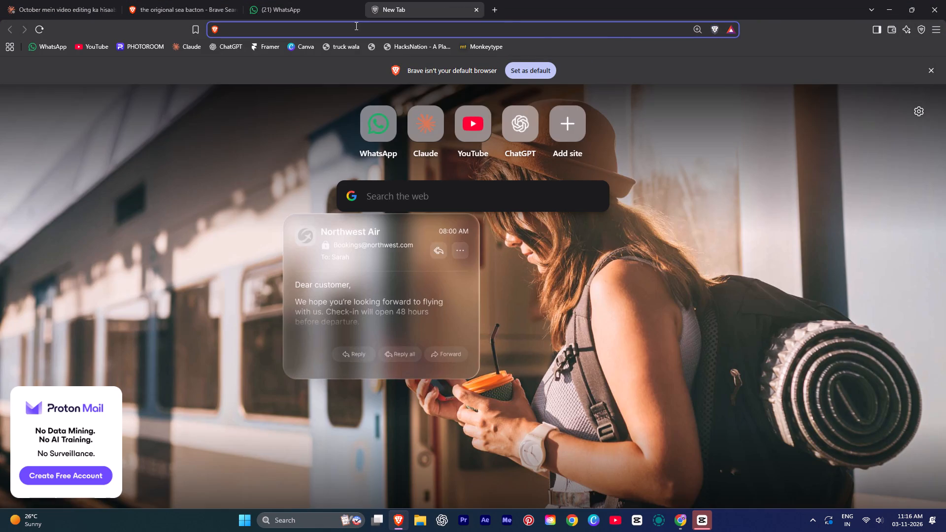
type("best video editor")
key("space")
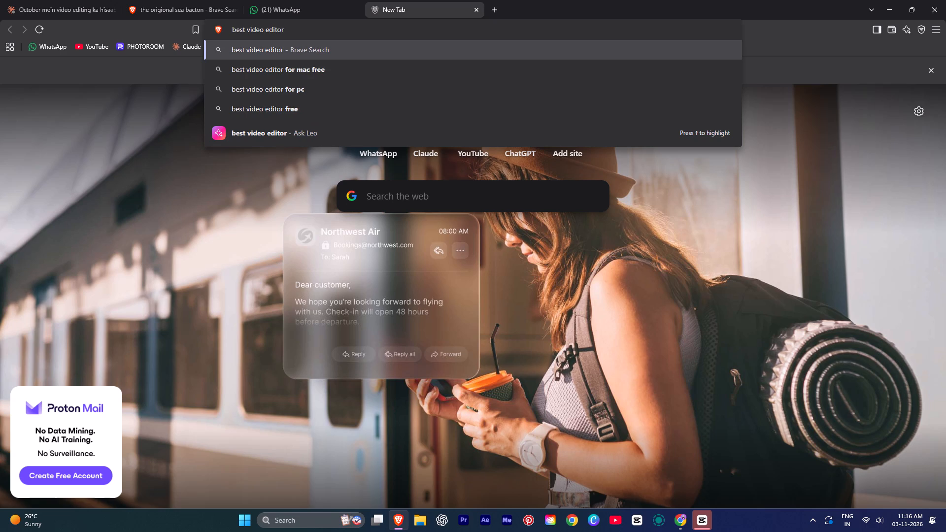
type("tracker")
key("space")
key("Return")
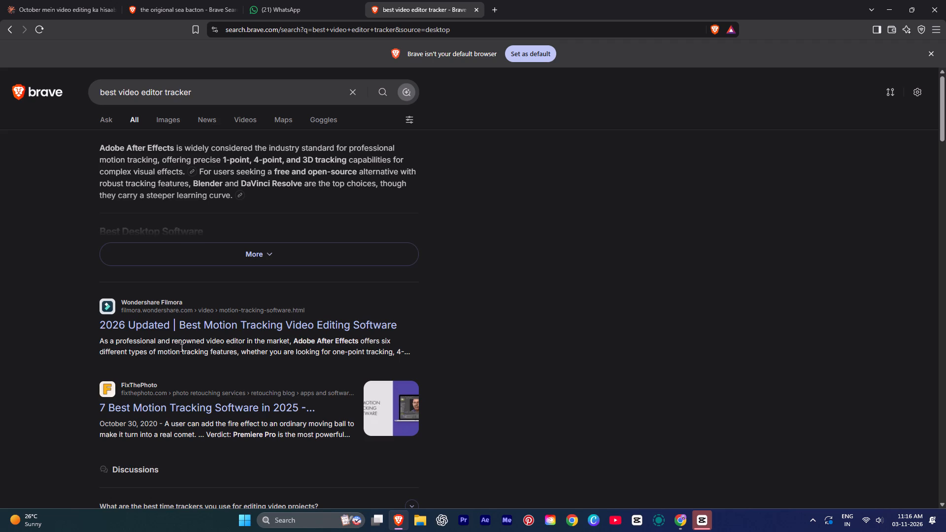
Look through the search results for a tracker suited to video editing projects.
scroll(181, 347, "down", 7, "alt")
scroll(180, 348, "up", 3, "alt")
scroll(180, 348, "down", 11, "alt")
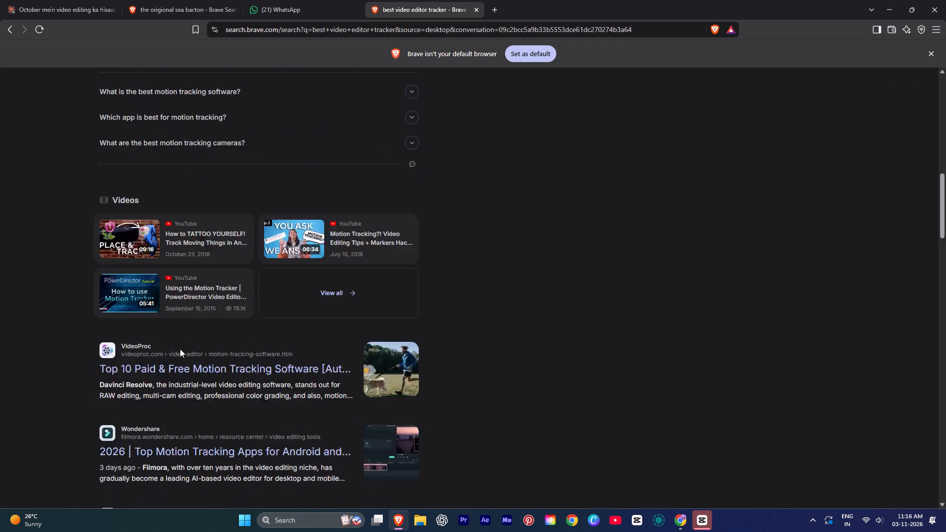
scroll(180, 349, "down", 8, "alt")
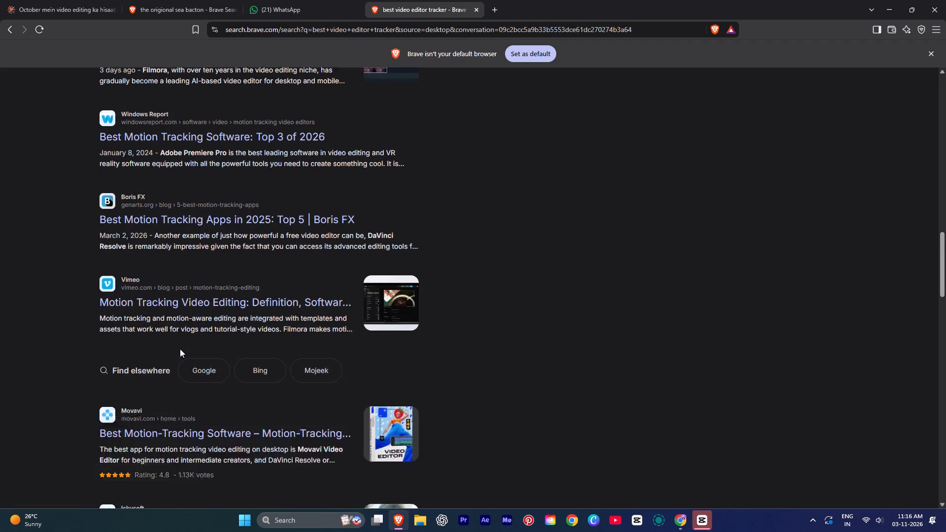
scroll(175, 350, "down", 4, "alt")
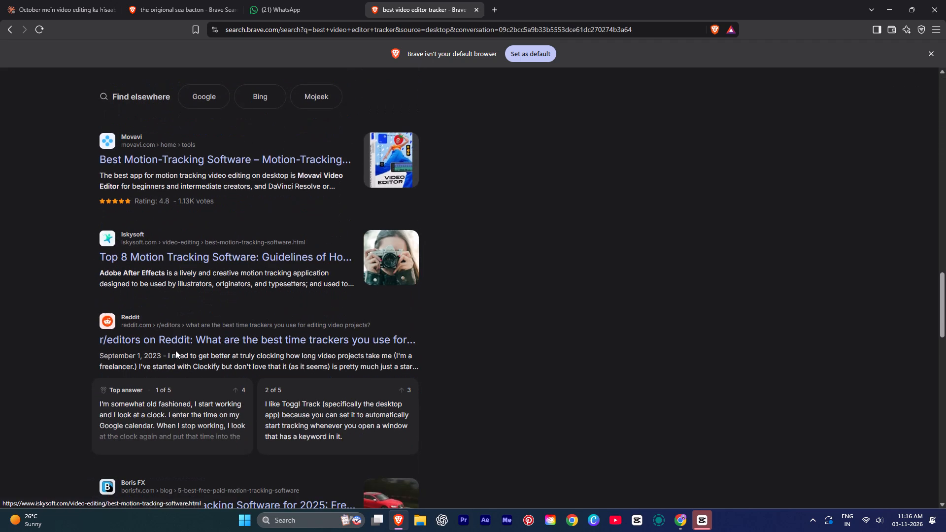
scroll(175, 350, "up", 5, "alt")
scroll(165, 262, "up", 5, "alt")
scroll(167, 234, "down", 2, "alt")
scroll(167, 234, "up", 12, "alt")
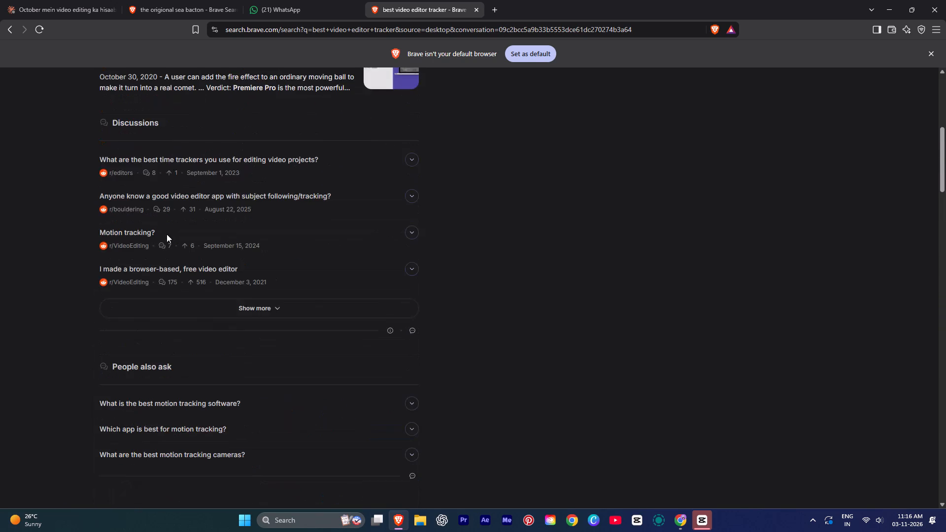
scroll(217, 162, "up", 5, "alt")
scroll(220, 181, "down", 1, "alt")
scroll(220, 181, "up", 5, "alt")
scroll(220, 181, "down", 1, "alt")
scroll(220, 181, "up", 1, "alt")
Refine the web search to "best video editor tracker google sheet templet".
left_click(212, 94, "alt")
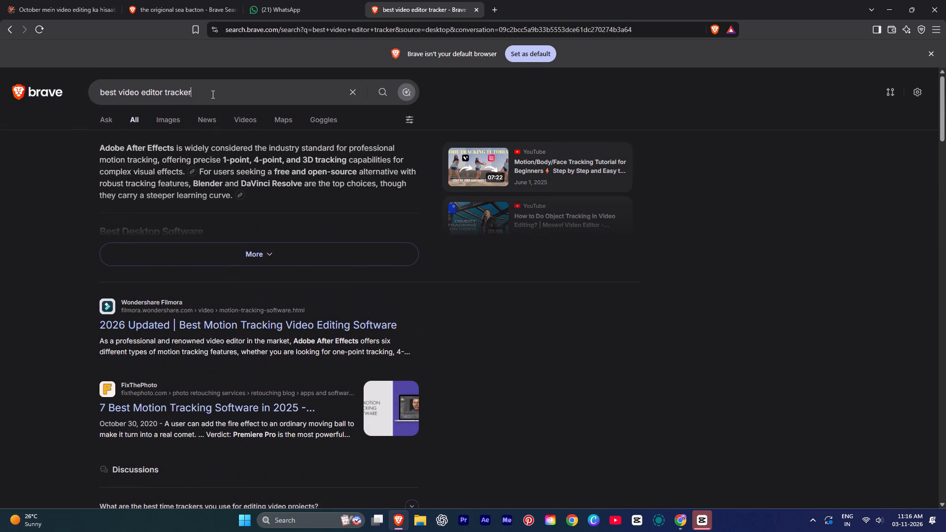
key("space")
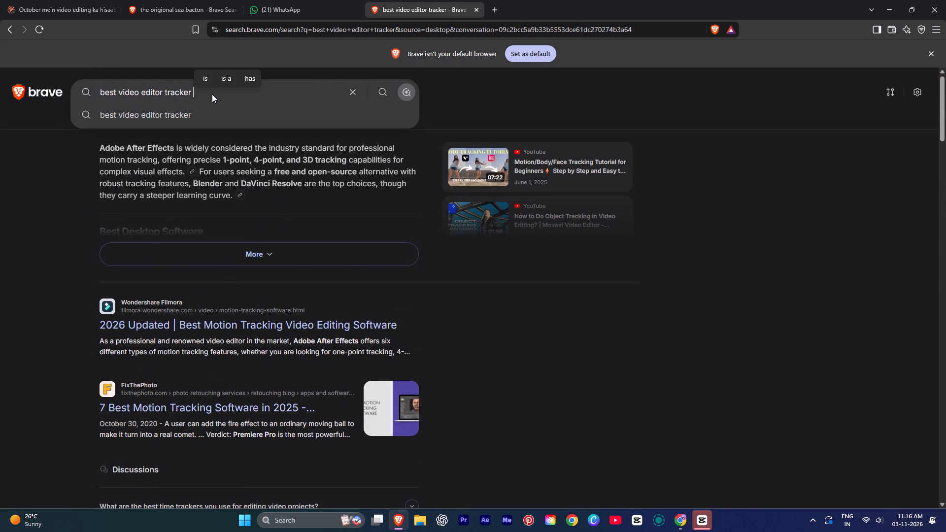
key("g")
type("oo")
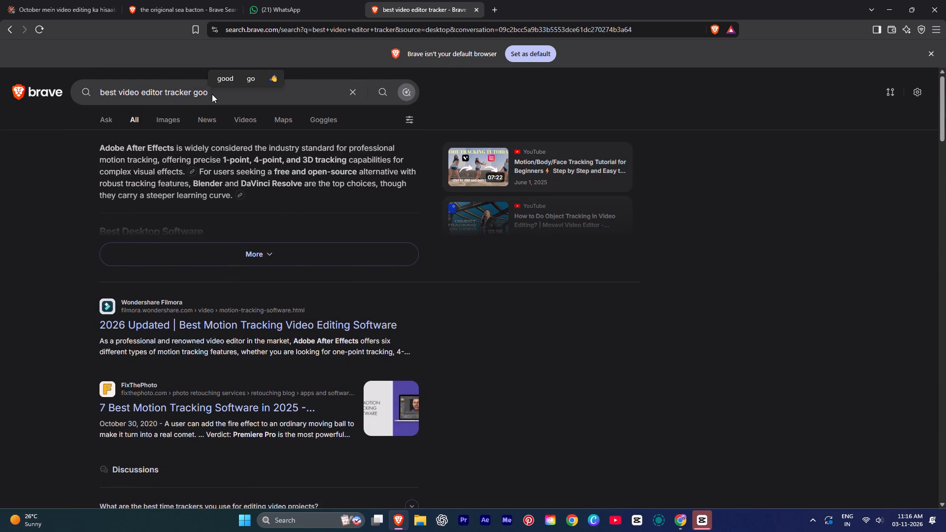
type("gle sheet")
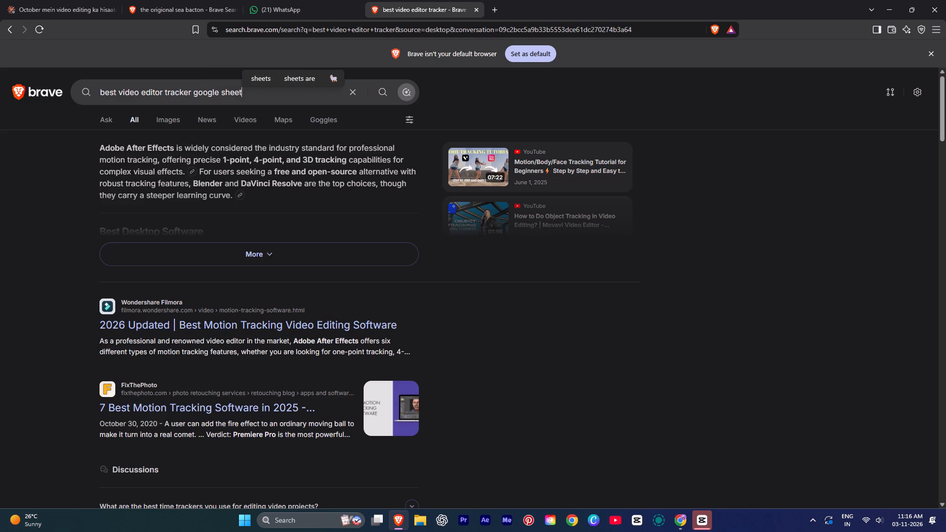
key("space")
type("templet")
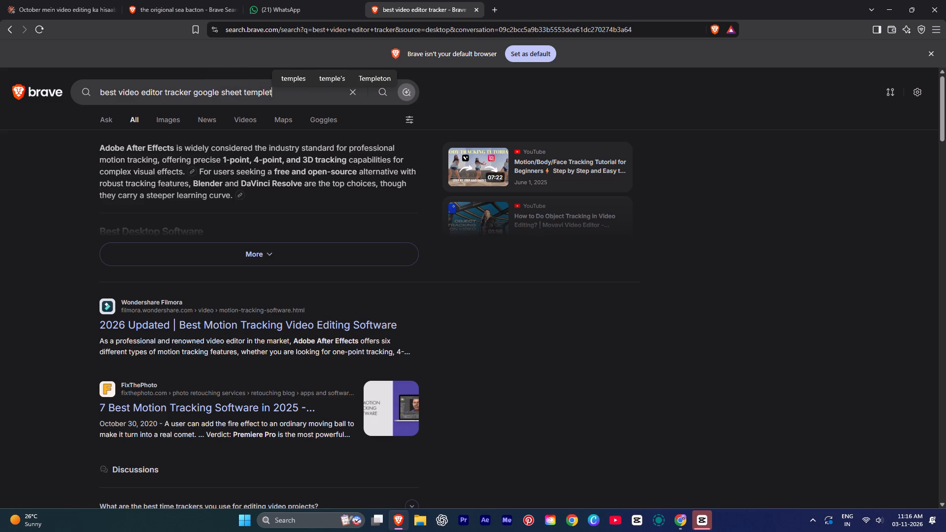
key("Return")
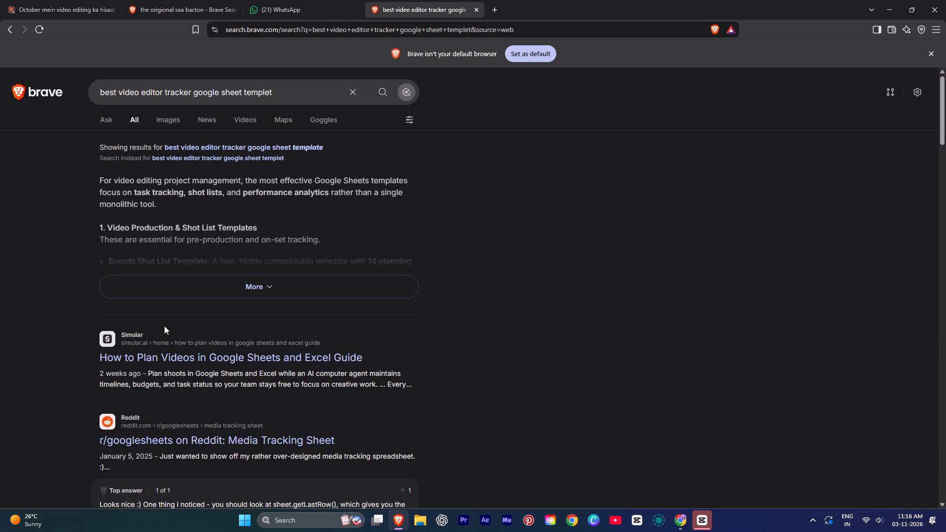
Open the r/googlesheets Media Tracking Sheet post from the results and follow its link to the shared spreadsheet.
scroll(238, 333, "down", 4, "alt")
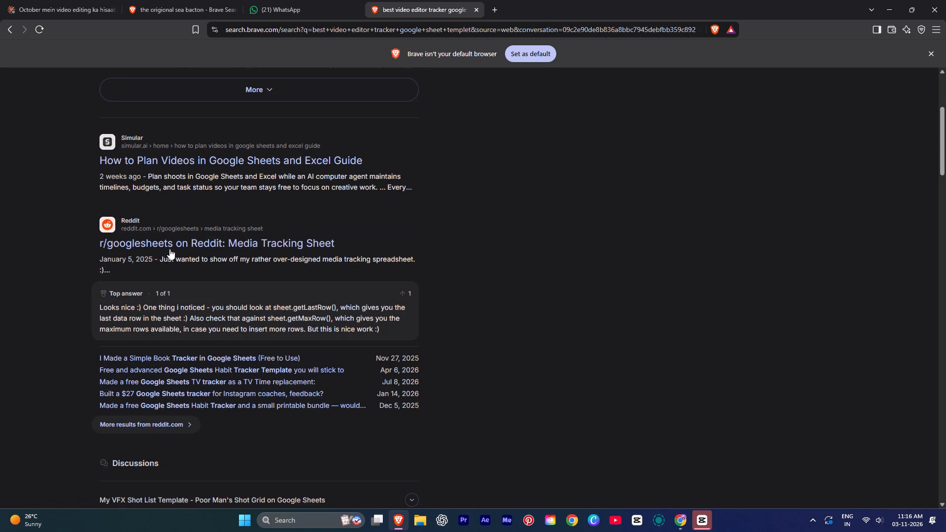
left_click(182, 244, "alt")
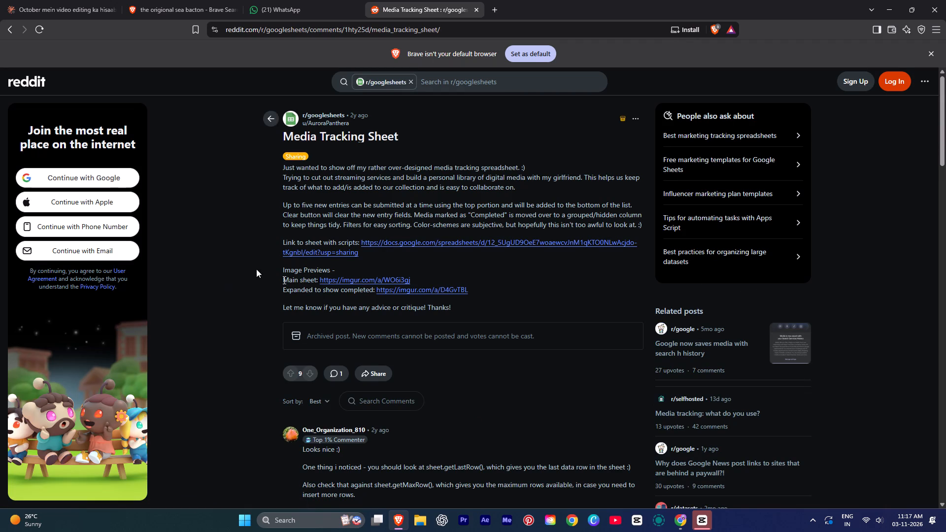
left_click(419, 244, "alt")
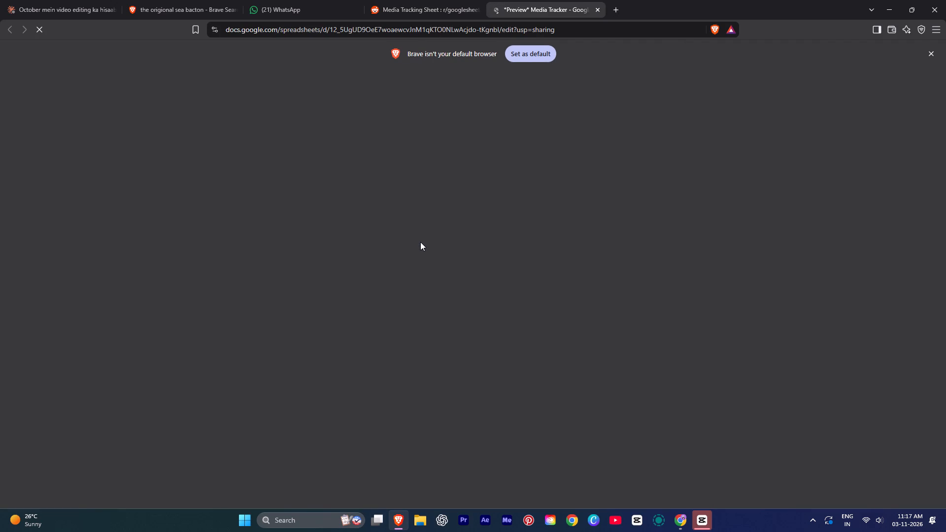
Examine the layout of the Media Tracker spreadsheet, including its entry area and its type, title, status and priority columns.
scroll(258, 257, "up", 2, "alt")
scroll(258, 257, "down", 3, "alt")
scroll(620, 251, "down", 2, "ctrl")
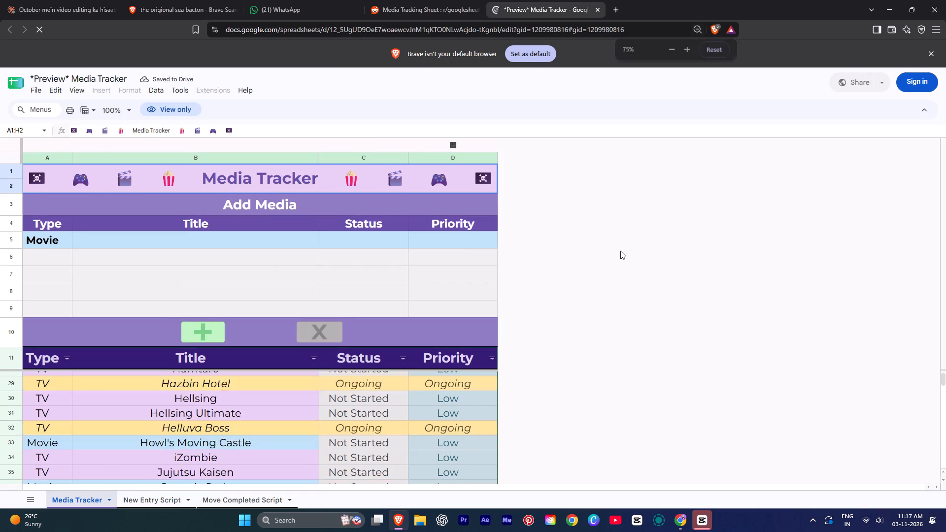
scroll(620, 251, "down", 3, "ctrl")
scroll(408, 250, "down", 3)
scroll(274, 332, "down", 4)
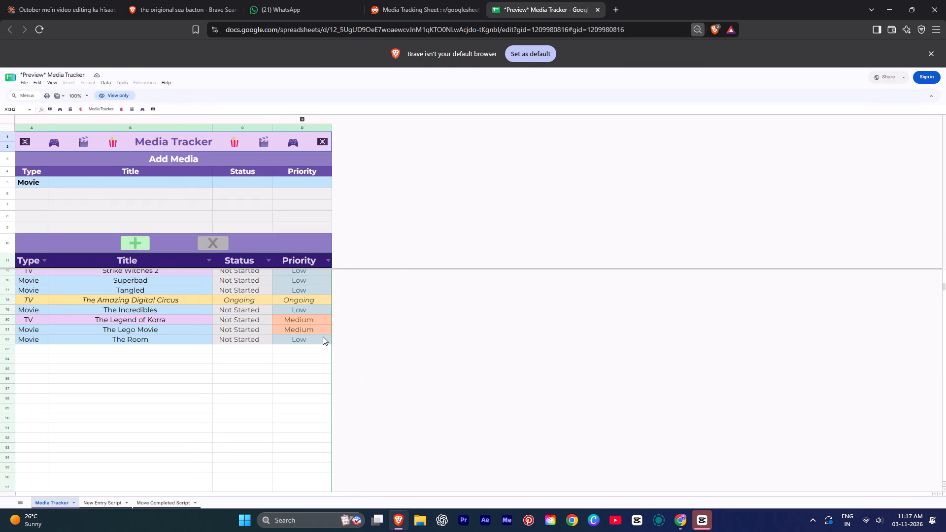
scroll(395, 336, "up", 11)
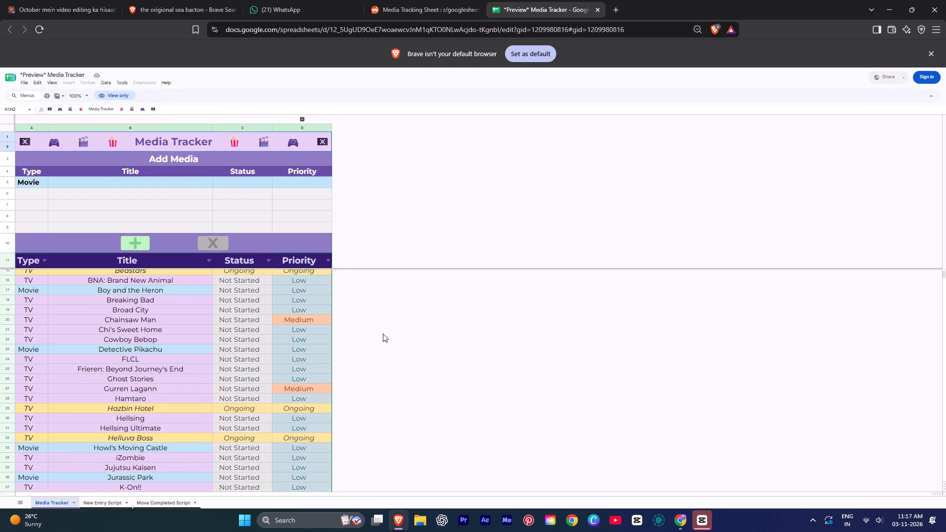
scroll(383, 333, "up", 11)
scroll(383, 333, "down", 7)
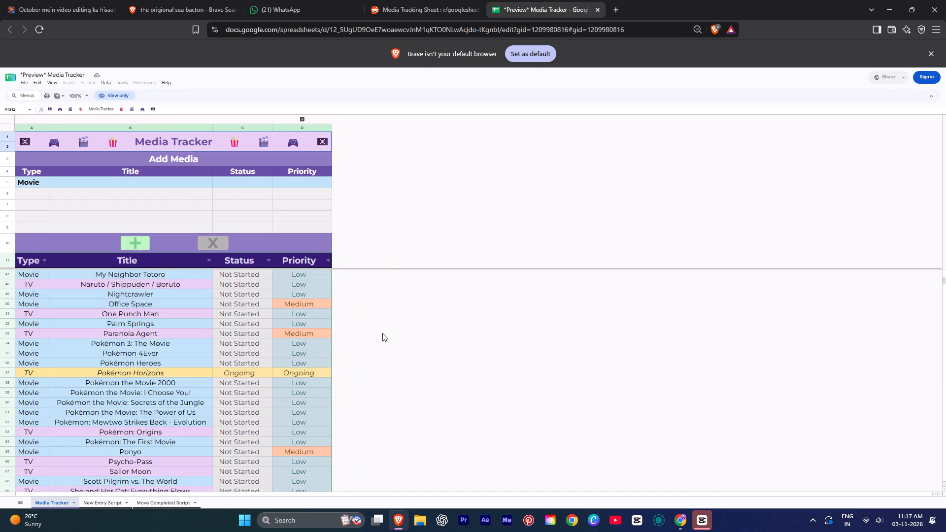
scroll(382, 333, "down", 10)
scroll(381, 333, "up", 1)
scroll(381, 333, "down", 4)
scroll(381, 333, "up", 11)
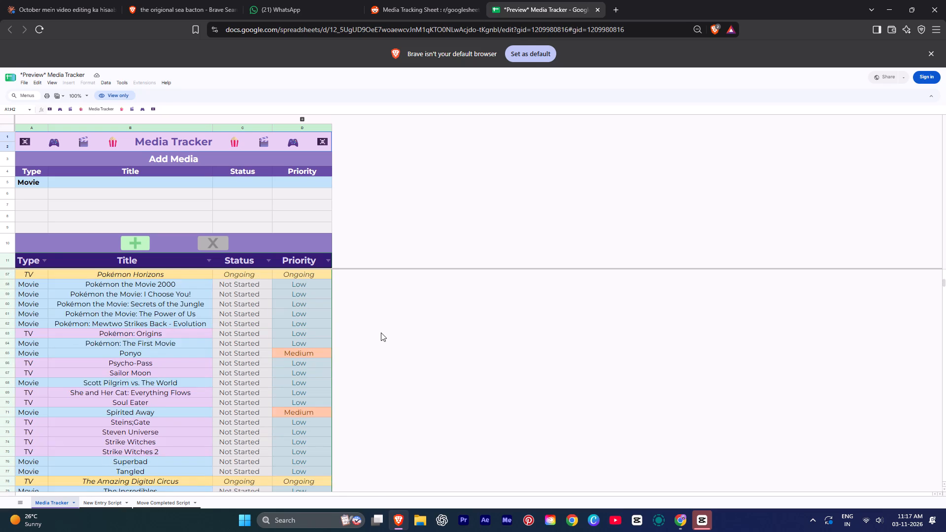
scroll(381, 332, "up", 17)
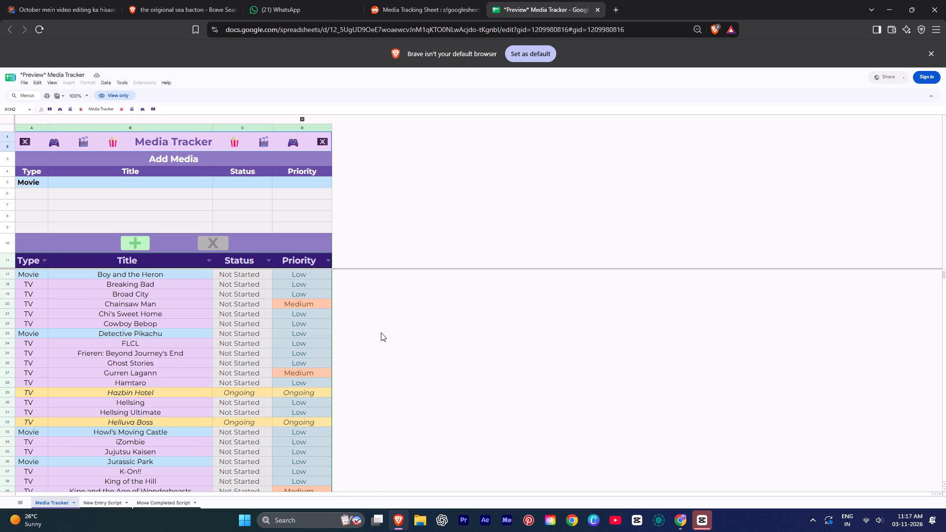
scroll(381, 332, "up", 7)
left_click(446, 180)
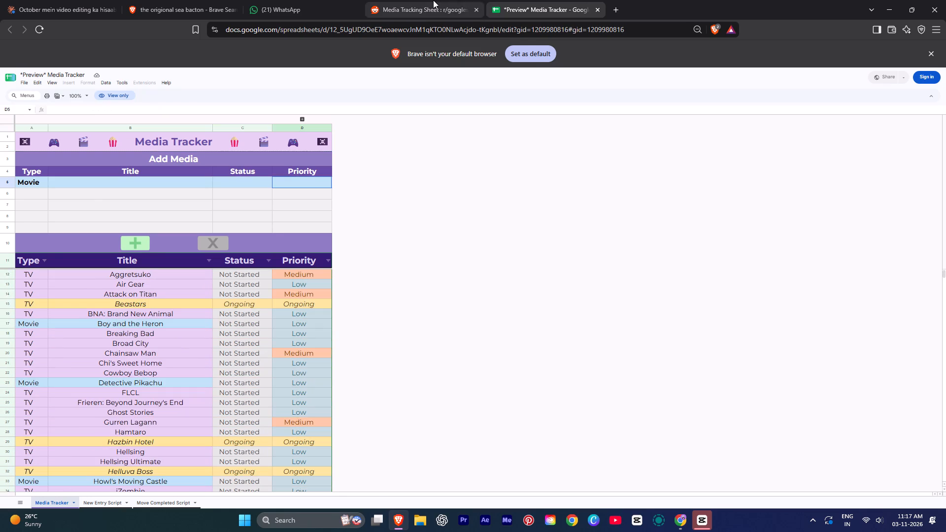
Check the rest of the Reddit Media Tracking Sheet post and its comment, and return to the search results.
left_click(433, 0)
scroll(304, 332, "down", 4)
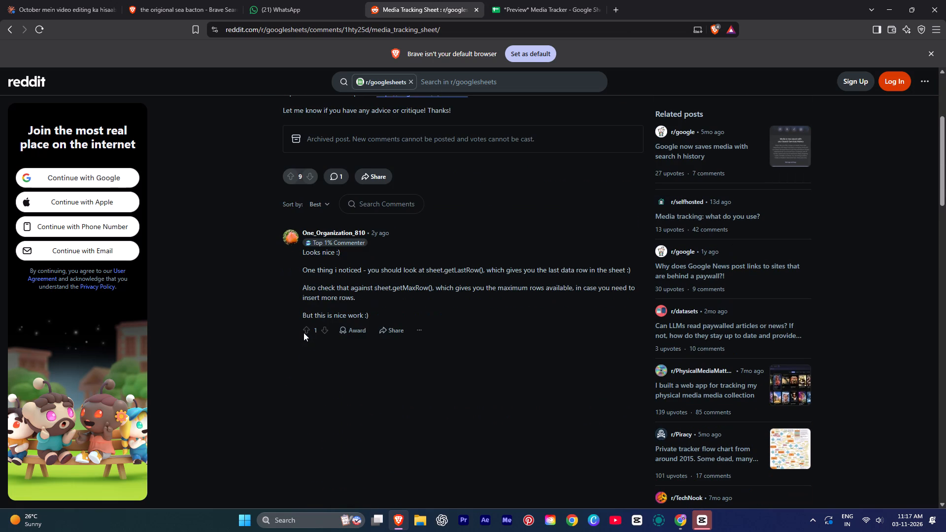
scroll(461, 334, "up", 1)
scroll(461, 335, "down", 7)
left_click(436, 335)
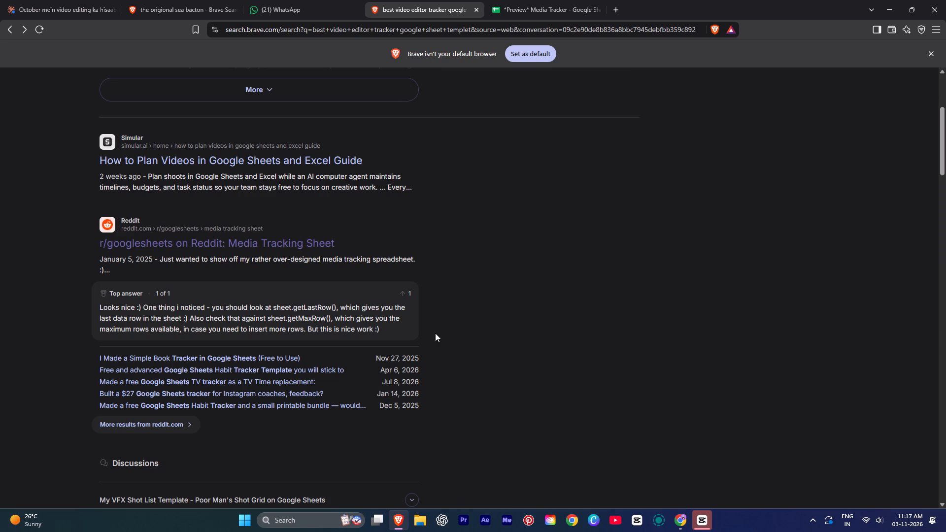
Review the Google Sheets template search results and related discussions for a more suitable video tracker.
scroll(271, 358, "down", 3)
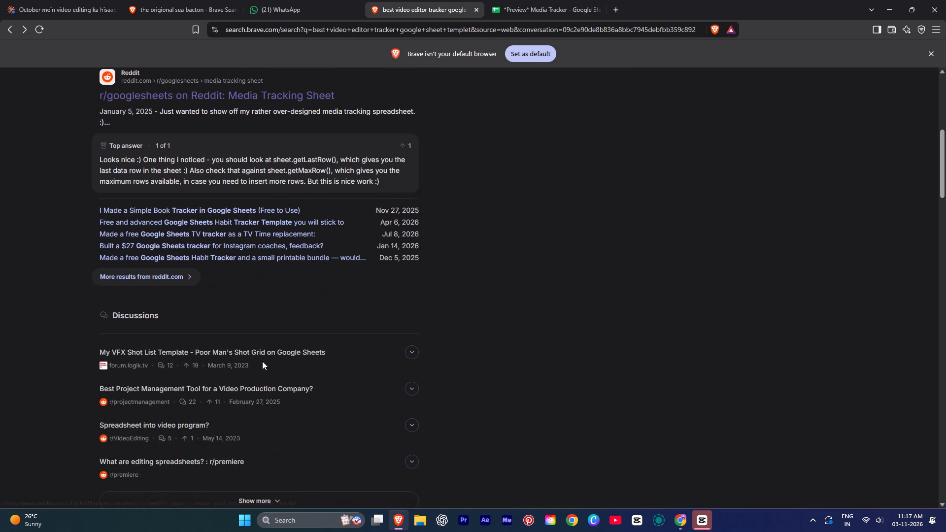
scroll(198, 366, "up", 4)
scroll(198, 366, "down", 1)
scroll(198, 366, "up", 2)
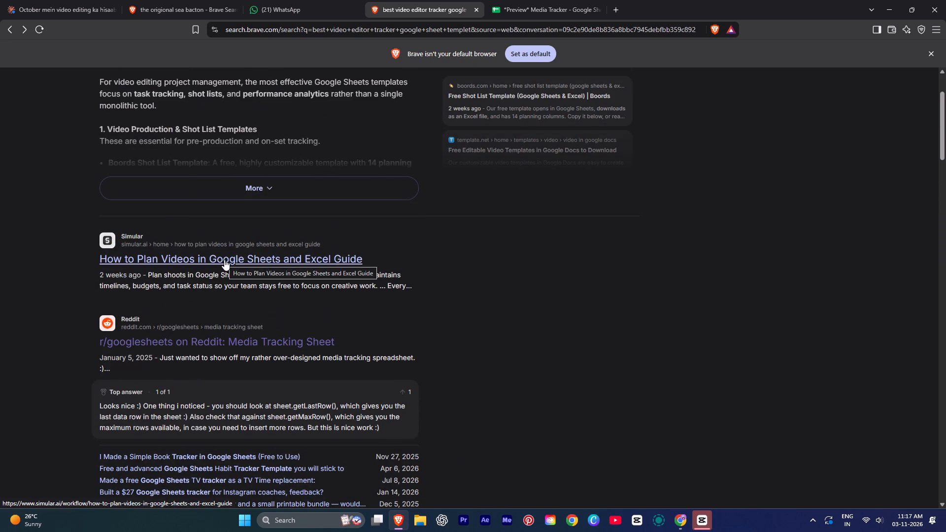
scroll(224, 260, "up", 8)
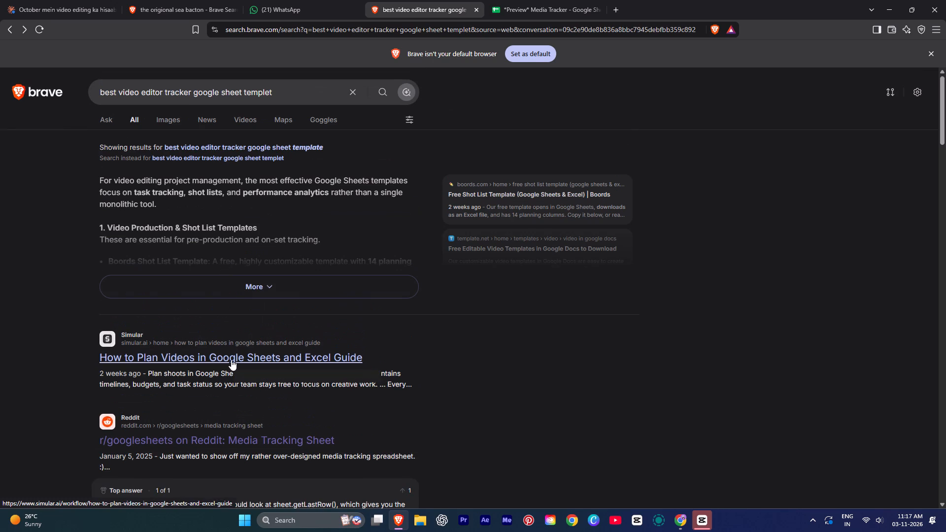
scroll(268, 351, "down", 4)
scroll(332, 182, "up", 3)
scroll(332, 182, "down", 2)
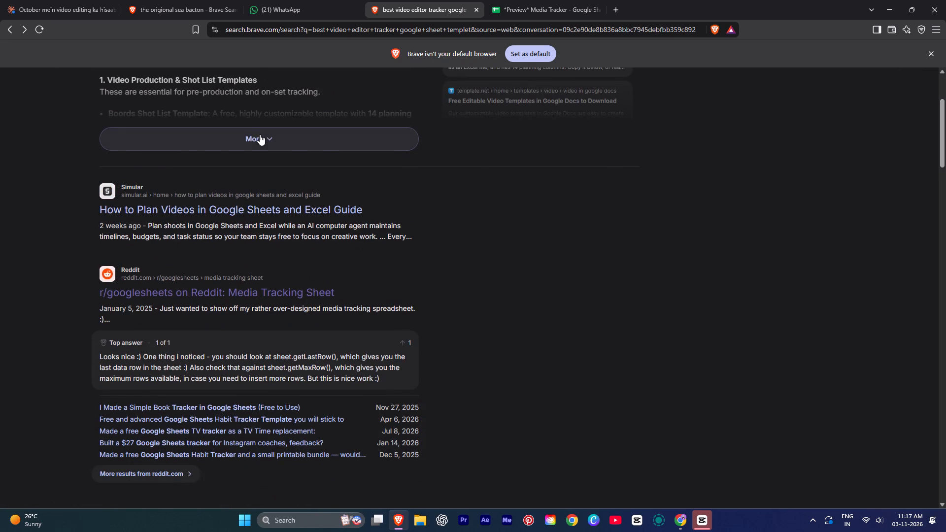
Expand the AI-generated answer above the results and read its template suggestions and recommended tracker features.
left_click(258, 130)
scroll(251, 191, "up", 1)
scroll(251, 191, "down", 2)
scroll(251, 191, "up", 4)
scroll(251, 191, "down", 5)
scroll(251, 192, "up", 1)
scroll(347, 251, "down", 1)
scroll(357, 252, "up", 1)
scroll(357, 252, "down", 6)
scroll(357, 252, "up", 1)
scroll(357, 252, "down", 2)
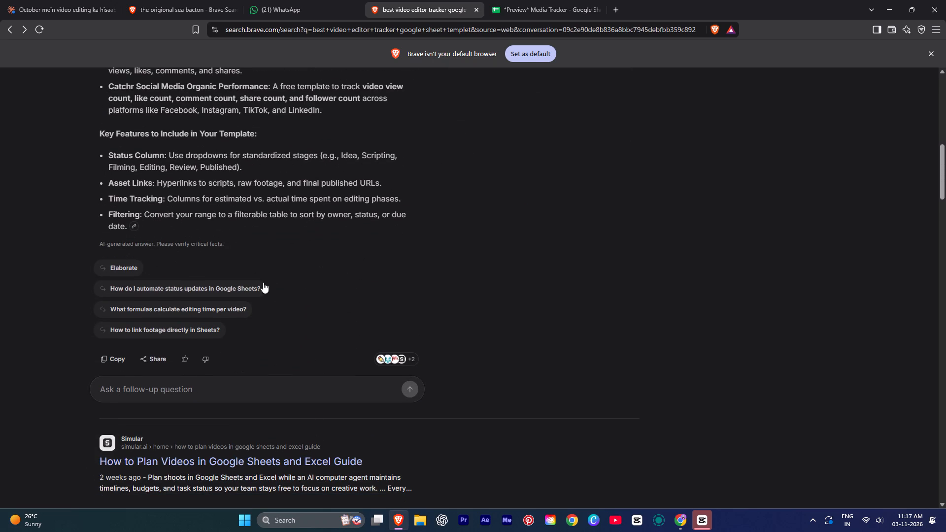
Review the remaining search results, check TechRepublic's video production templates article, and return to the results.
scroll(205, 328, "down", 4)
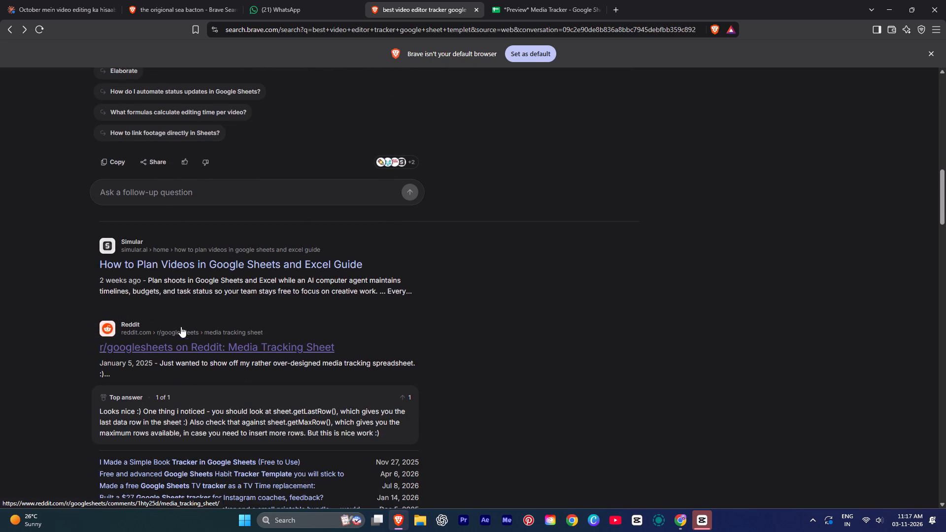
scroll(187, 319, "down", 5)
scroll(196, 265, "down", 5)
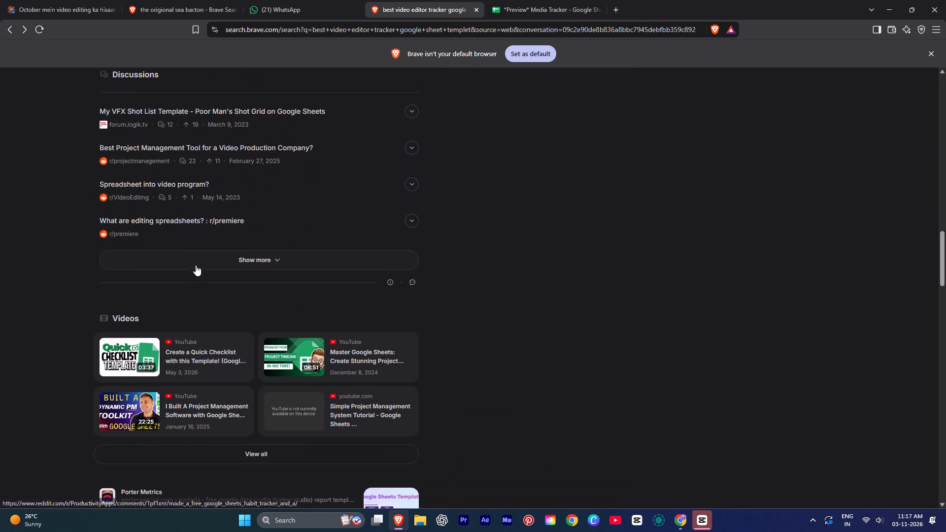
scroll(196, 266, "down", 3)
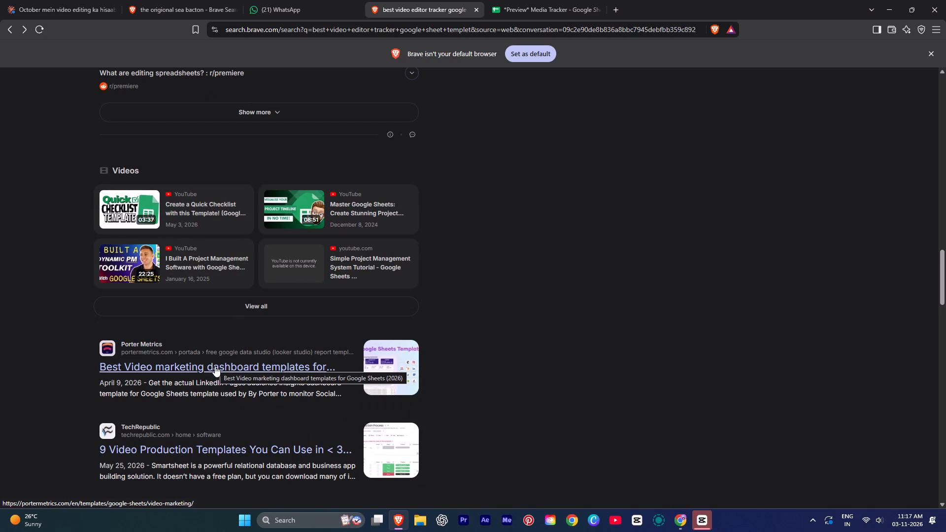
left_click(217, 452)
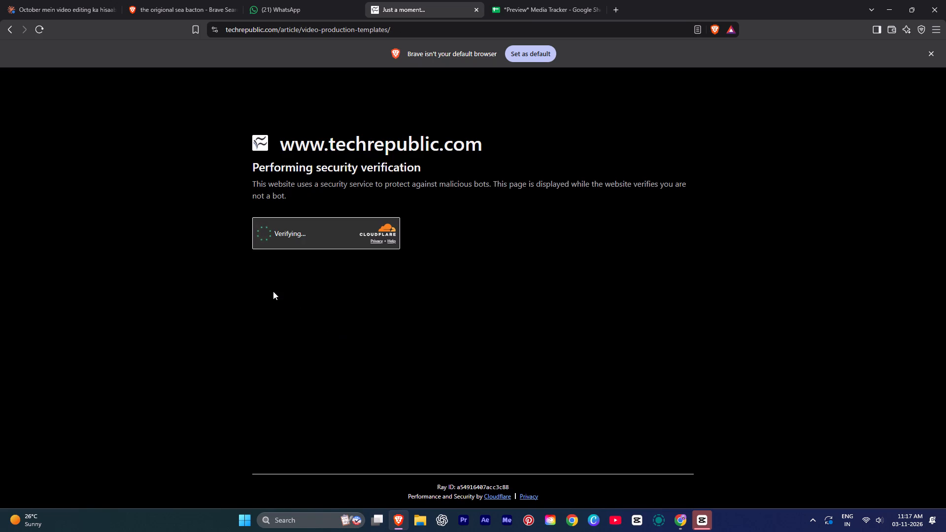
left_click(264, 288)
left_click(166, 365)
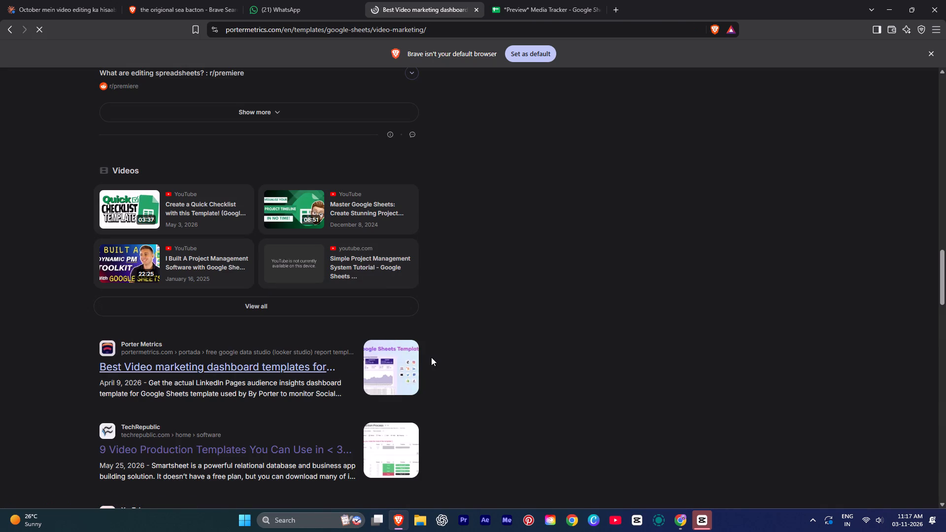
scroll(290, 248, "down", 2)
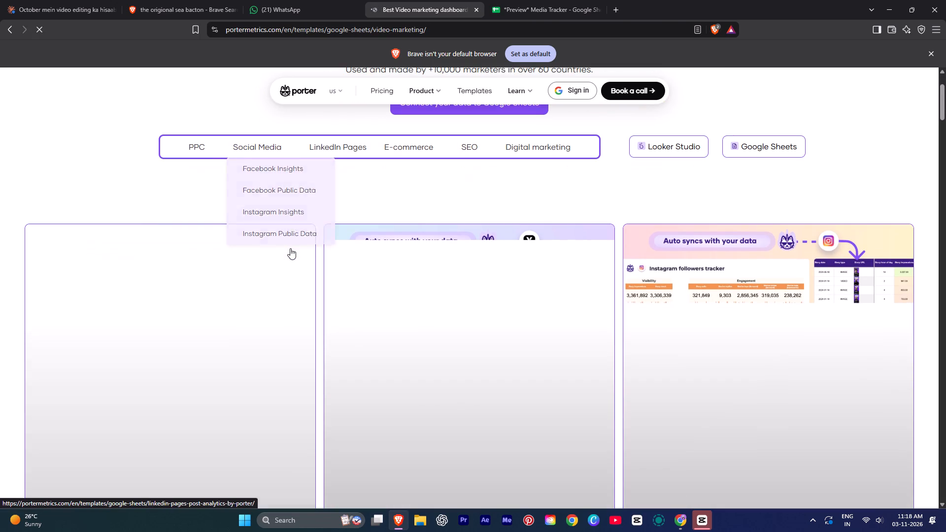
scroll(290, 248, "down", 1)
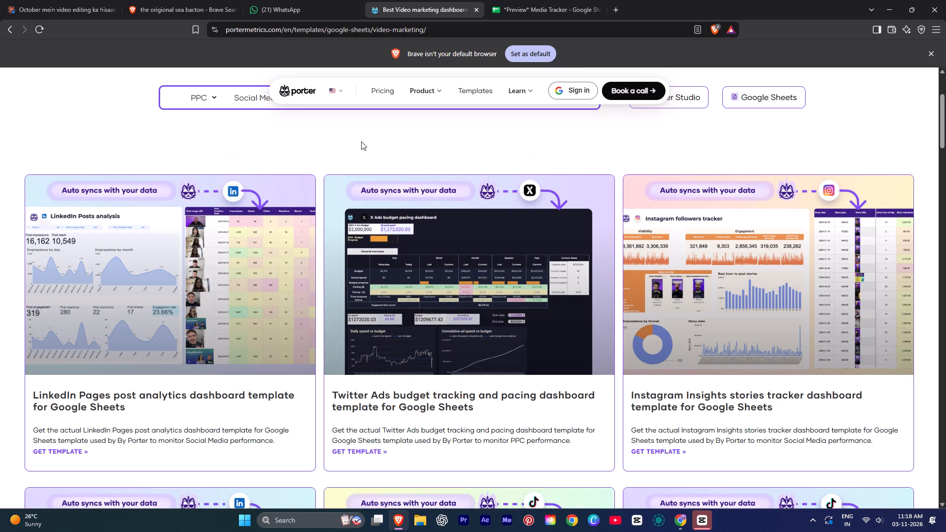
scroll(361, 141, "down", 2)
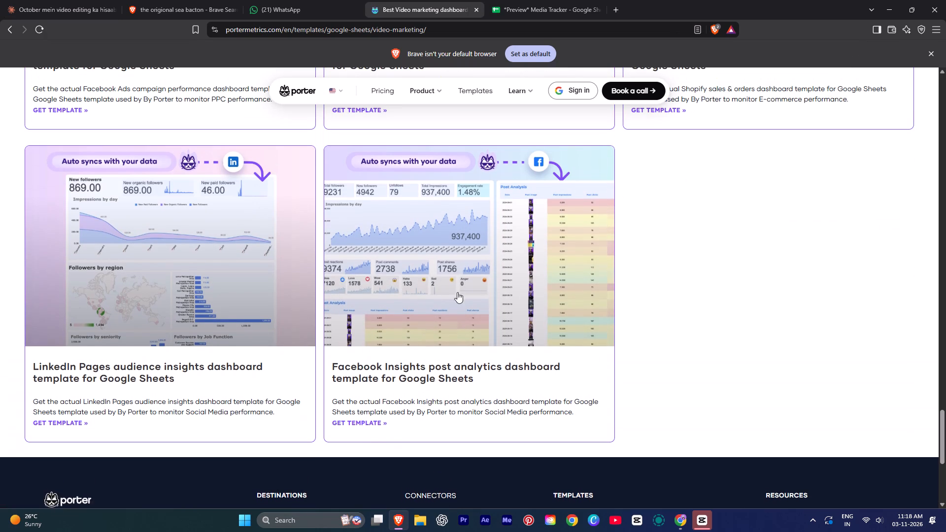
Go back through the Porter Metrics template gallery and open the Shopify sales & orders dashboard template for Google Sheets.
scroll(548, 292, "up", 1)
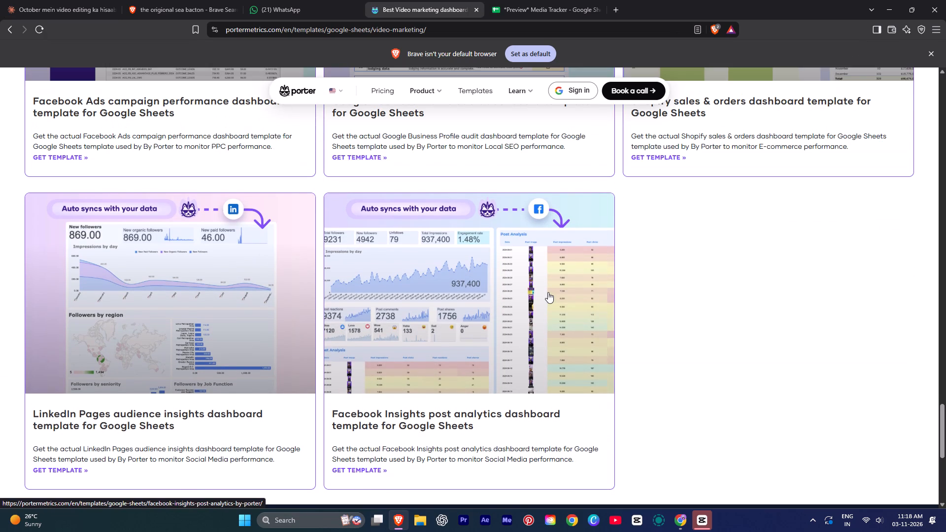
scroll(548, 292, "up", 5)
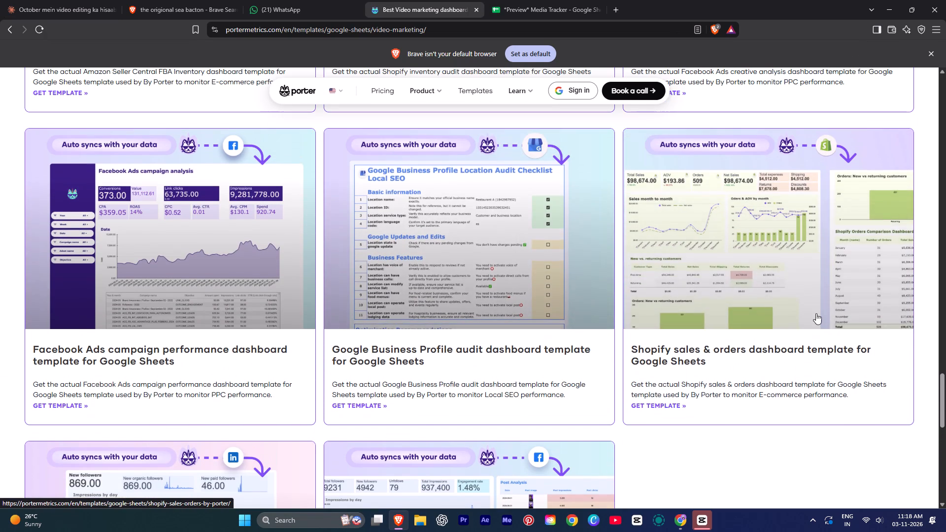
left_click(816, 312)
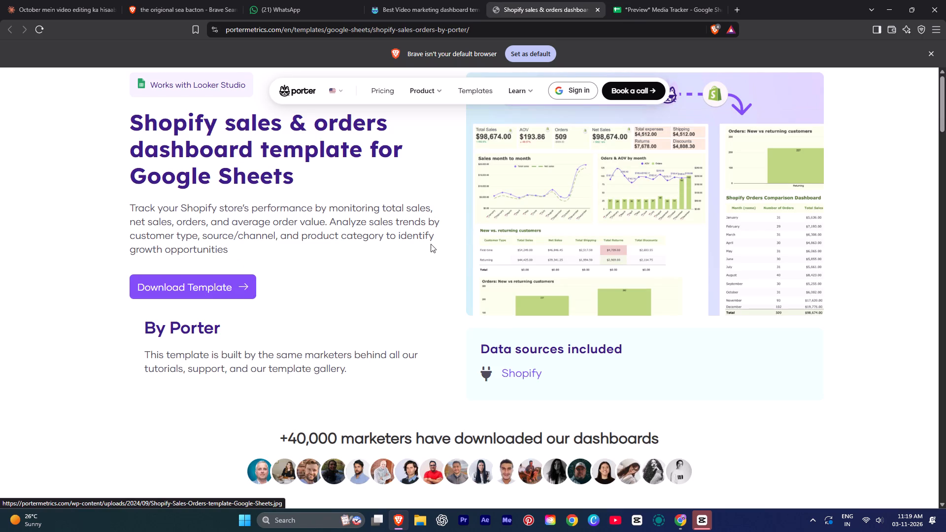
Examine the Shopify template's description page, covering its setup steps, included metrics and dimensions, and features.
scroll(432, 282, "down", 15)
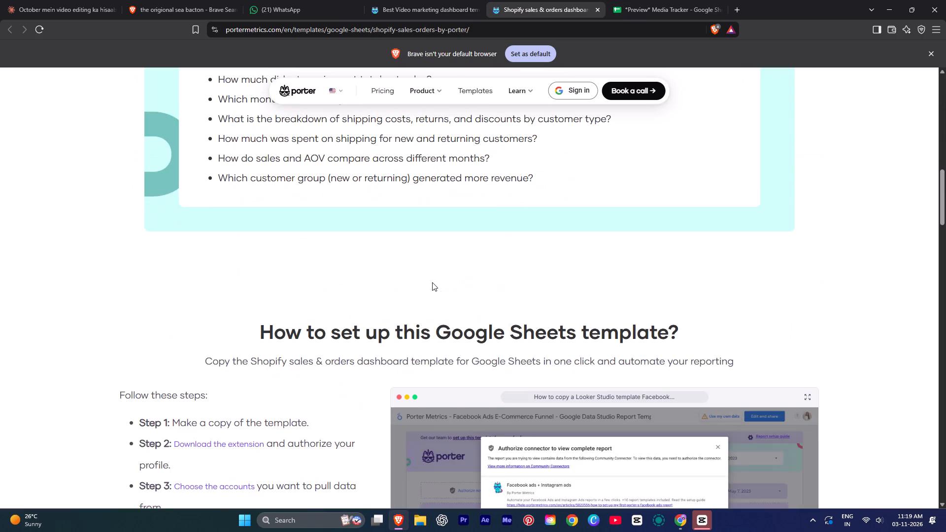
scroll(432, 282, "down", 2)
scroll(432, 282, "up", 1)
scroll(432, 282, "down", 13)
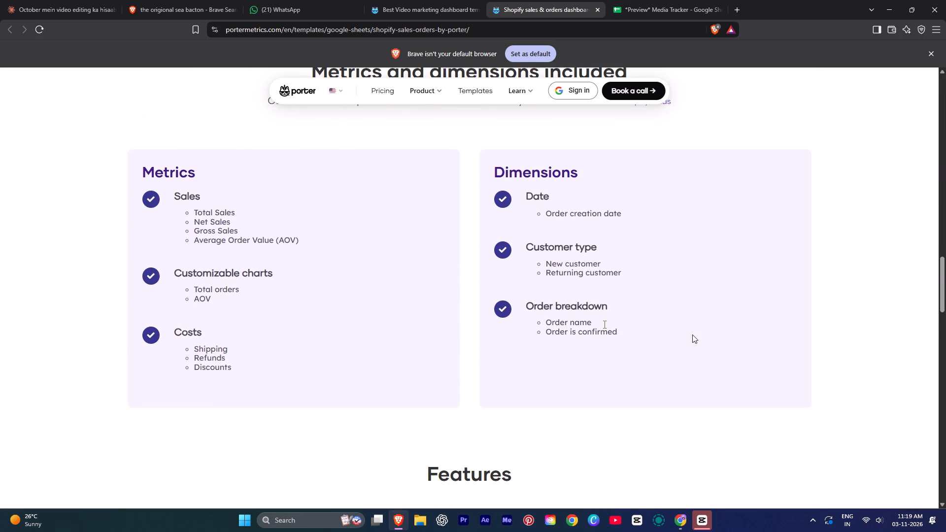
scroll(692, 334, "down", 1)
scroll(692, 334, "up", 2)
scroll(692, 334, "down", 8)
scroll(684, 375, "up", 1)
scroll(684, 375, "down", 2)
Switch to the Pinterest app.
left_click(532, 521)
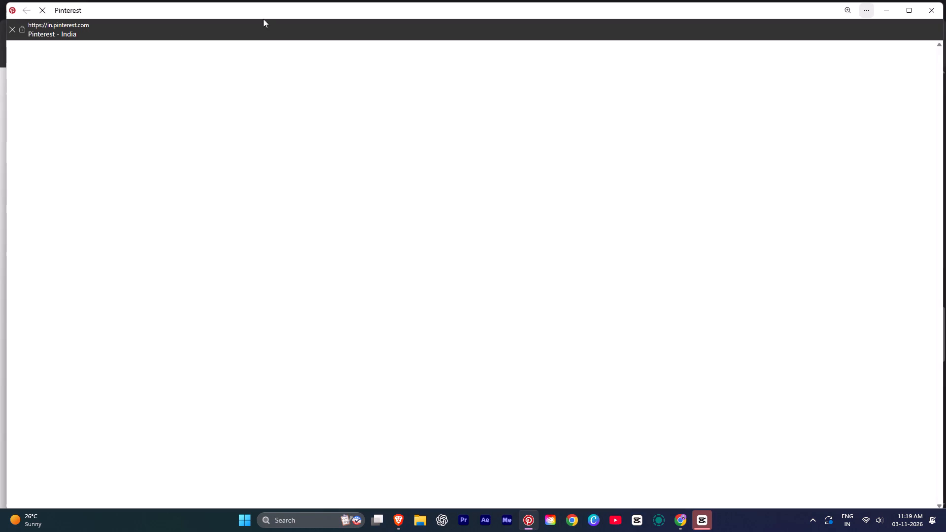
Switch to Pinterest, maximize its window, and search for "editor ggogle sheet".
left_click_drag(268, 12, 280, 0)
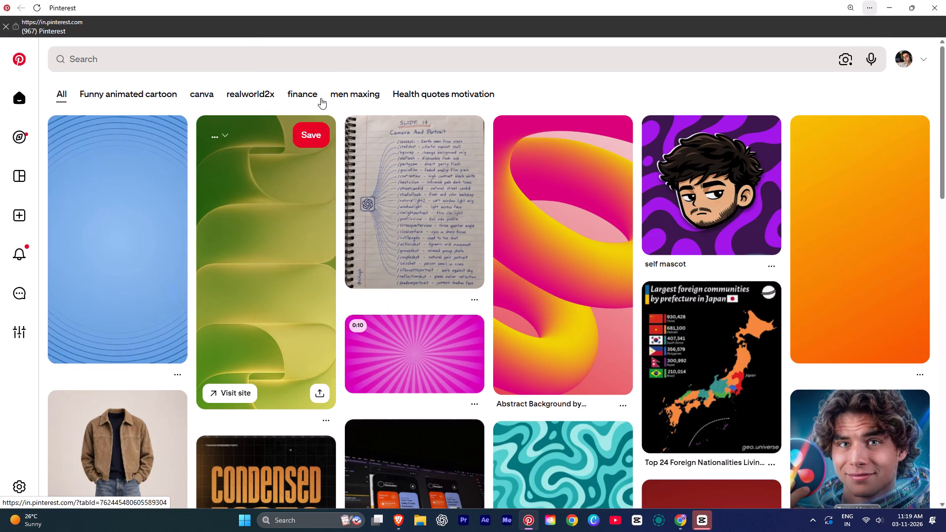
left_click(325, 57)
type("edito")
type("r ggogle sheet")
key("space")
key("Return")
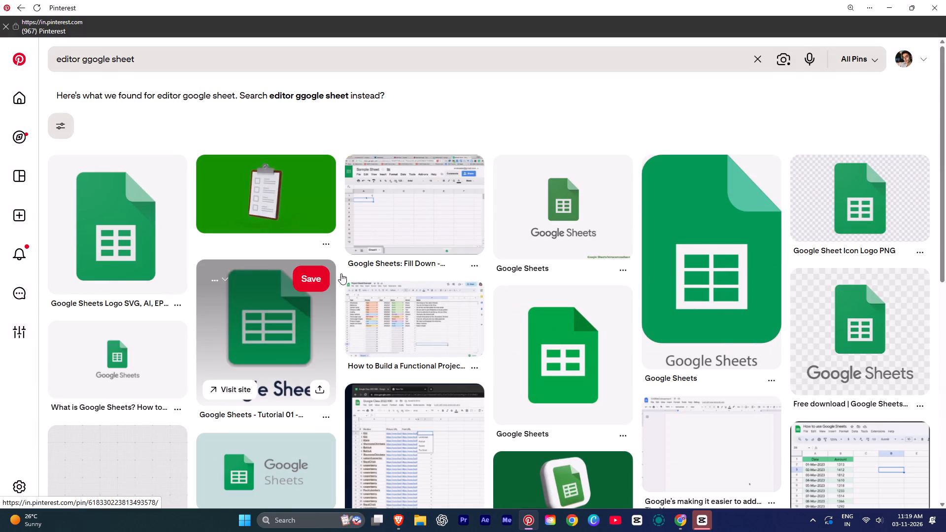
Open the "How to Build a Functional Project Management Board" pin and examine its spreadsheet layout.
left_click(405, 319)
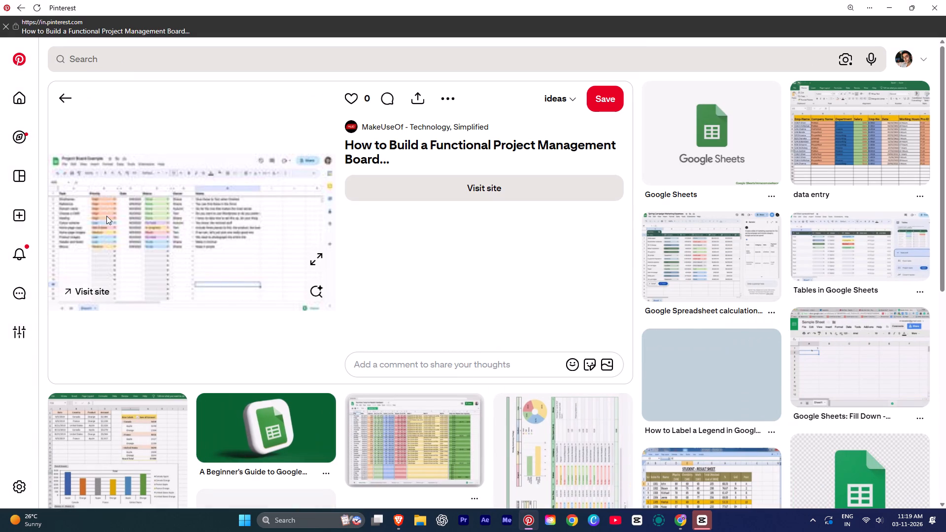
left_click(110, 199)
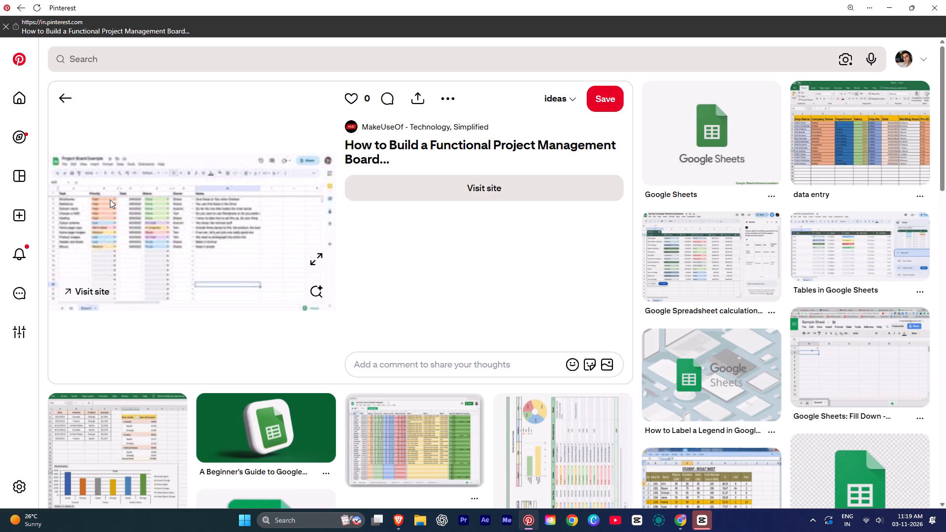
Browse the related spreadsheet pins for tracker design ideas, and return to the project management board preview.
scroll(130, 250, "down", 4)
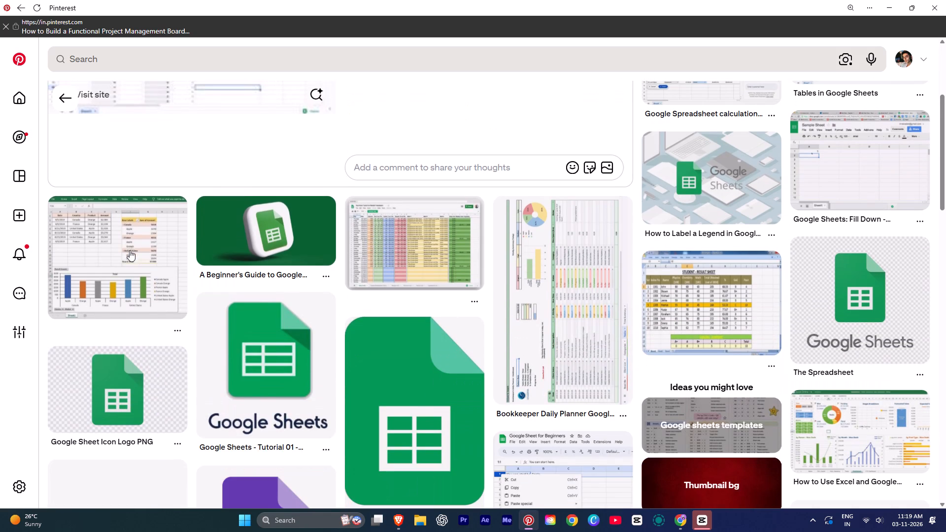
scroll(225, 270, "down", 5)
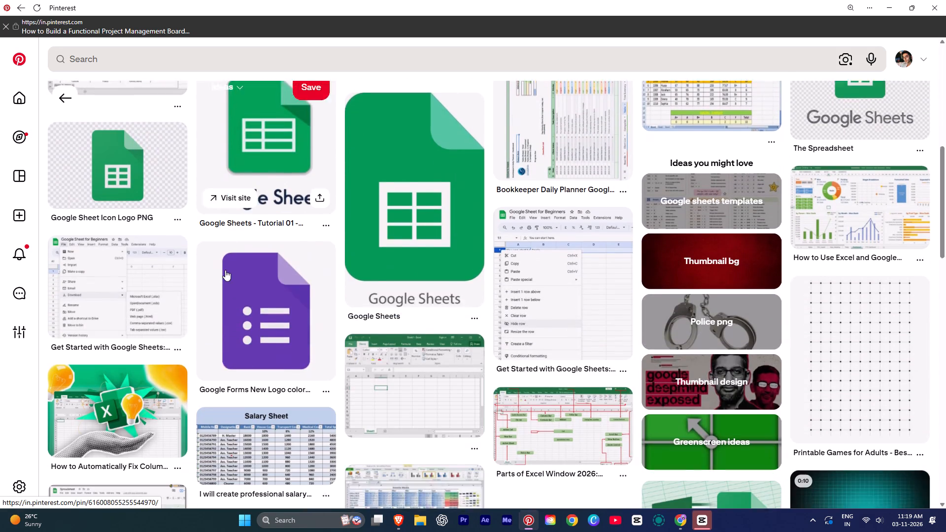
scroll(549, 262, "down", 3)
scroll(550, 263, "up", 1)
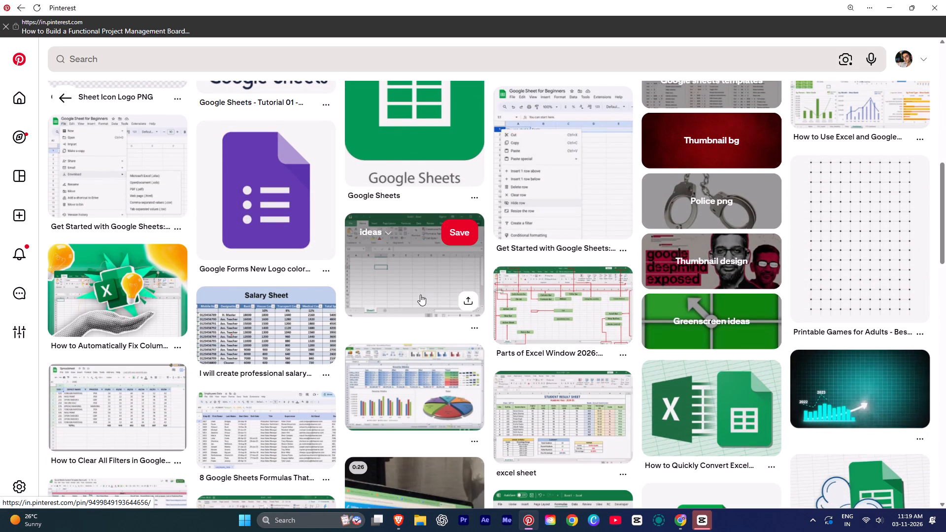
scroll(403, 297, "down", 5)
scroll(439, 271, "down", 3)
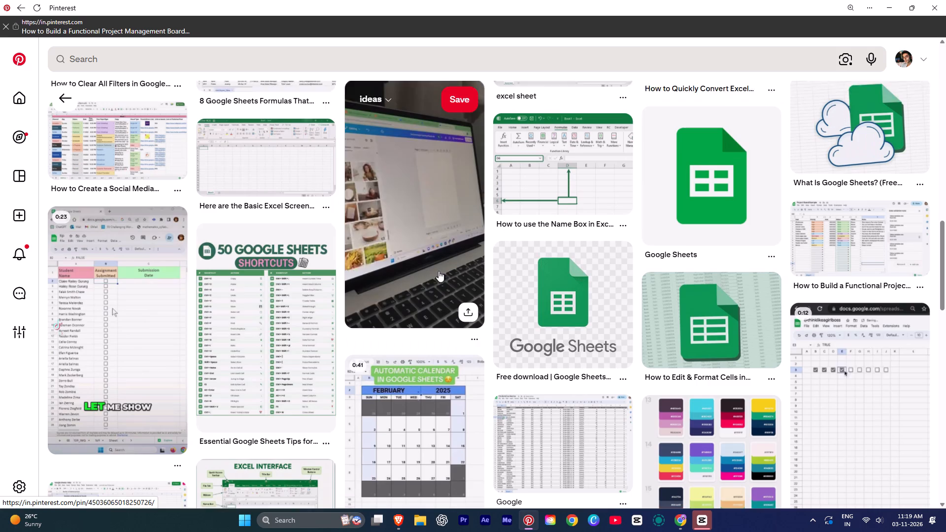
scroll(122, 331, "down", 5)
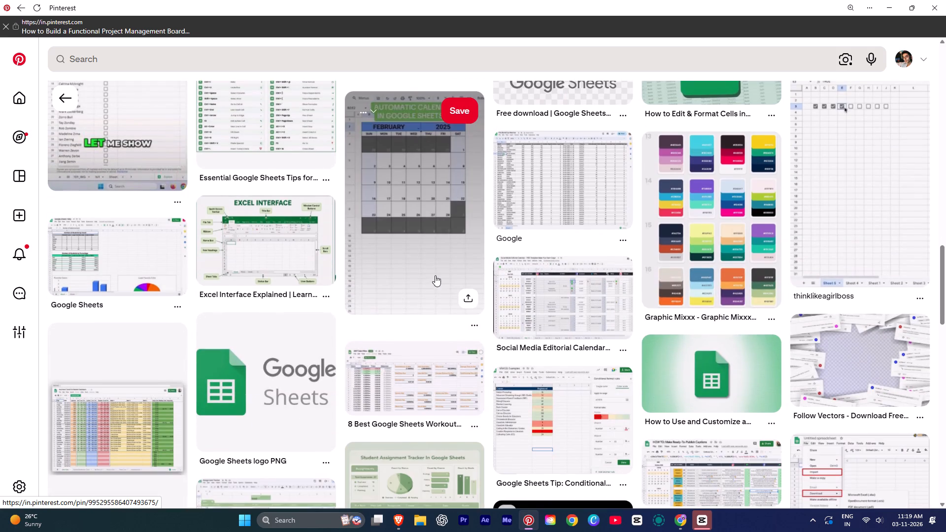
scroll(435, 275, "down", 6)
scroll(434, 267, "up", 1)
scroll(434, 267, "down", 4)
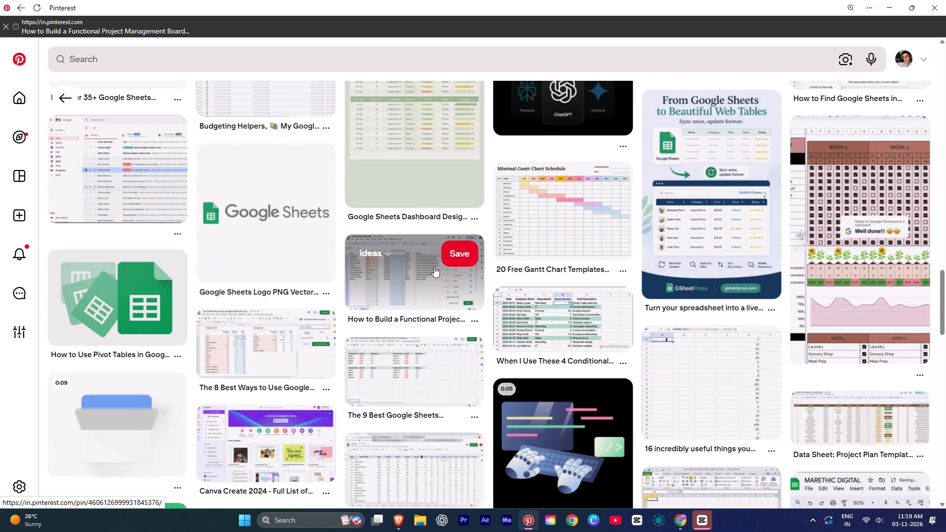
scroll(434, 266, "down", 2)
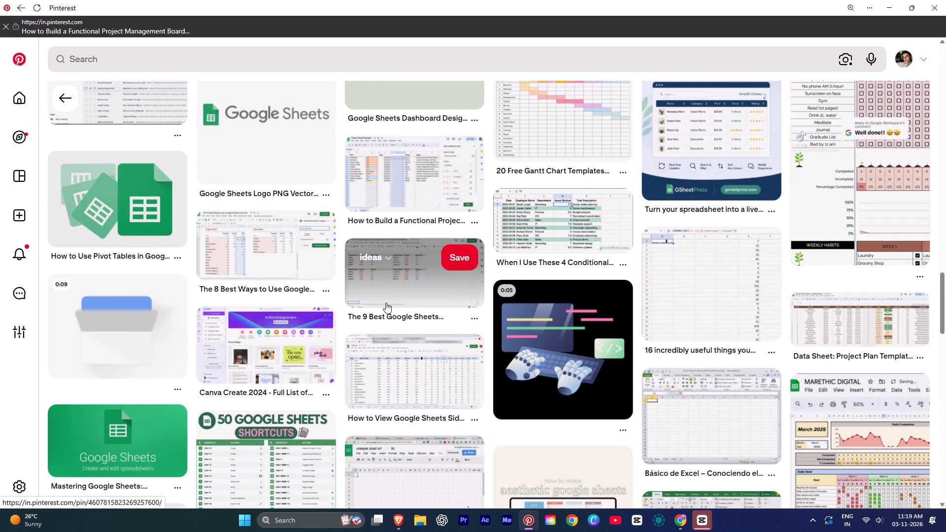
scroll(386, 302, "down", 4)
scroll(386, 302, "up", 1)
scroll(386, 302, "down", 1)
scroll(385, 302, "up", 2)
scroll(385, 302, "down", 1)
scroll(385, 302, "up", 5)
scroll(385, 302, "down", 1)
scroll(385, 302, "up", 11)
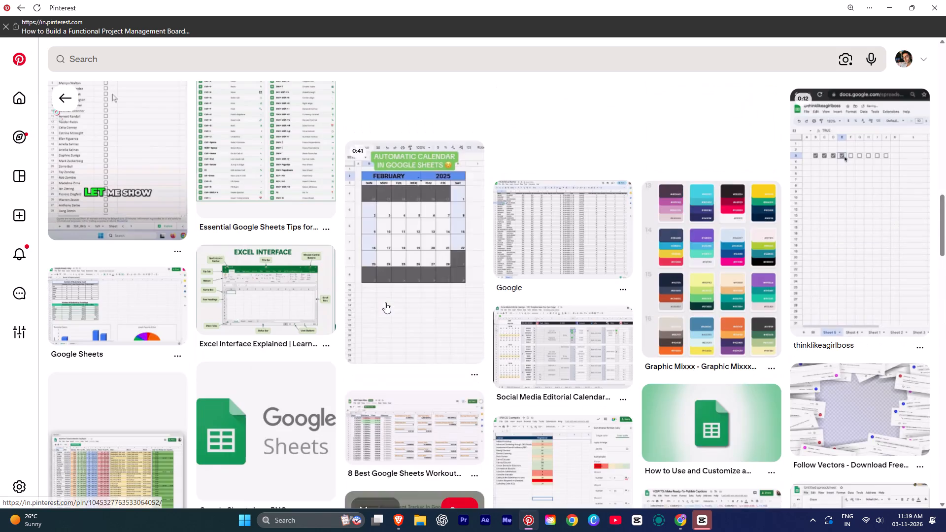
scroll(385, 302, "up", 3)
scroll(385, 302, "down", 1)
scroll(385, 302, "up", 16)
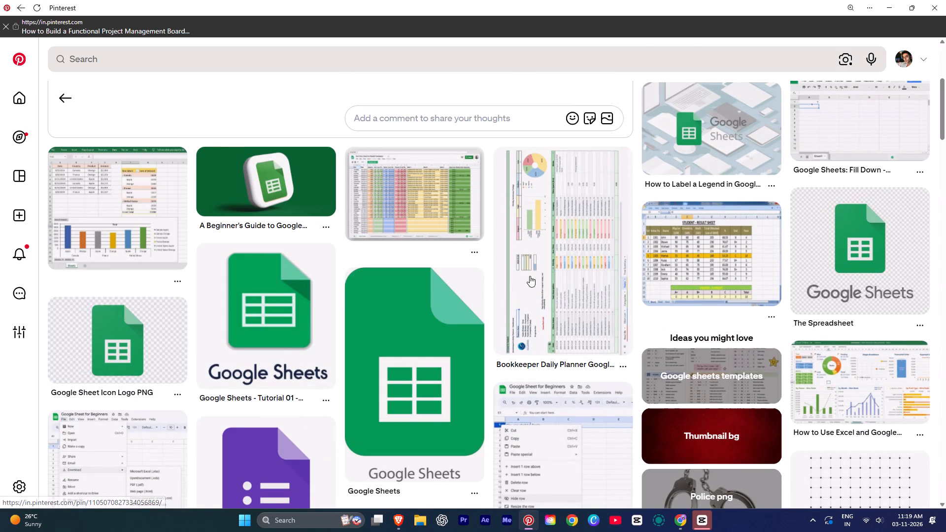
scroll(235, 305, "up", 4)
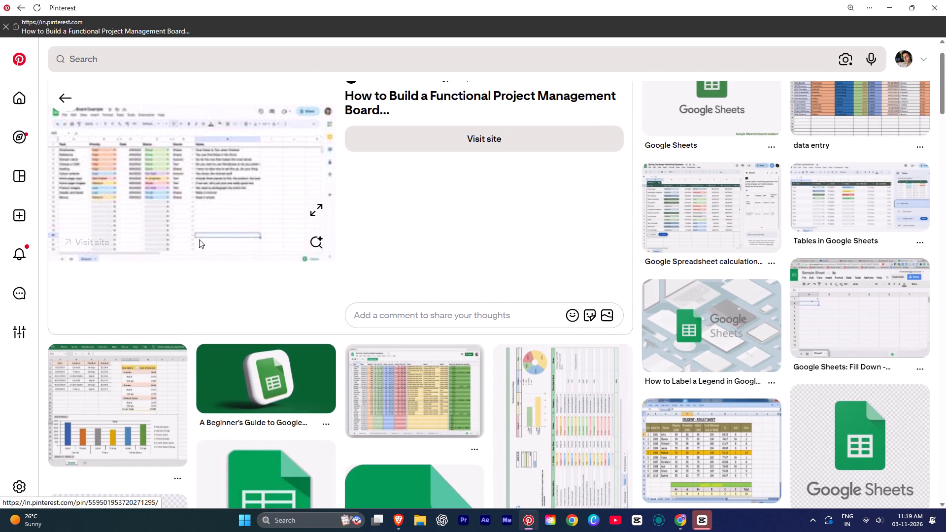
scroll(252, 220, "up", 2)
scroll(252, 220, "down", 1)
scroll(252, 220, "up", 1)
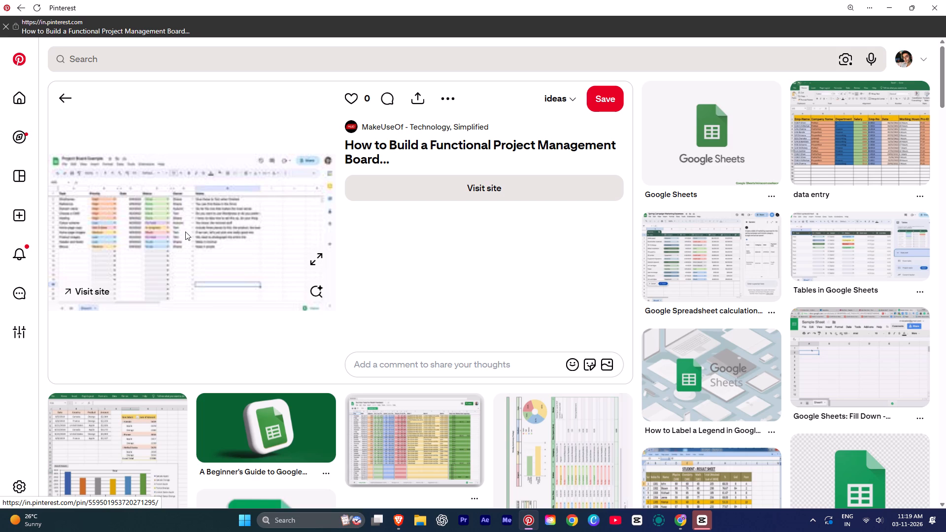
scroll(666, 229, "up", 2)
Open the "data entry" pin and browse its related spreadsheet pins for table layouts, status columns and project tracker design ideas.
left_click(826, 157)
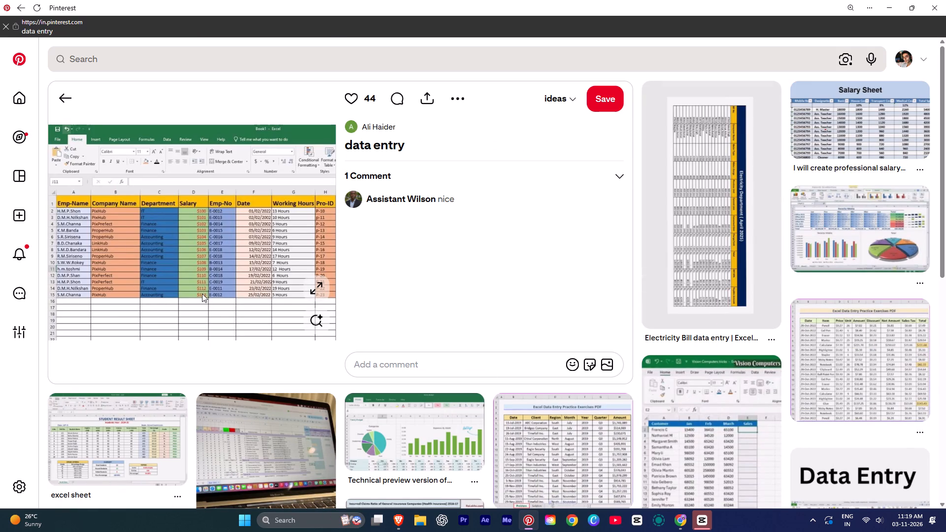
scroll(216, 269, "down", 3)
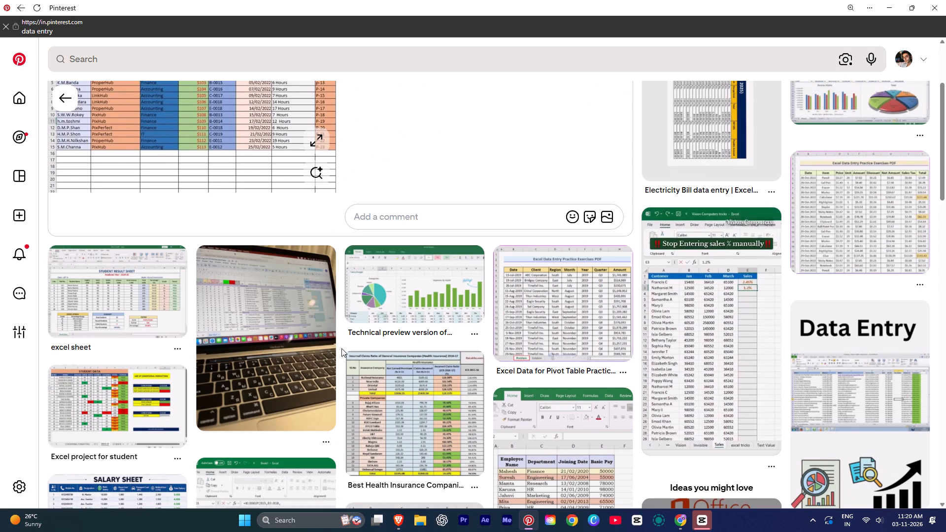
scroll(340, 348, "down", 5)
scroll(533, 348, "down", 8)
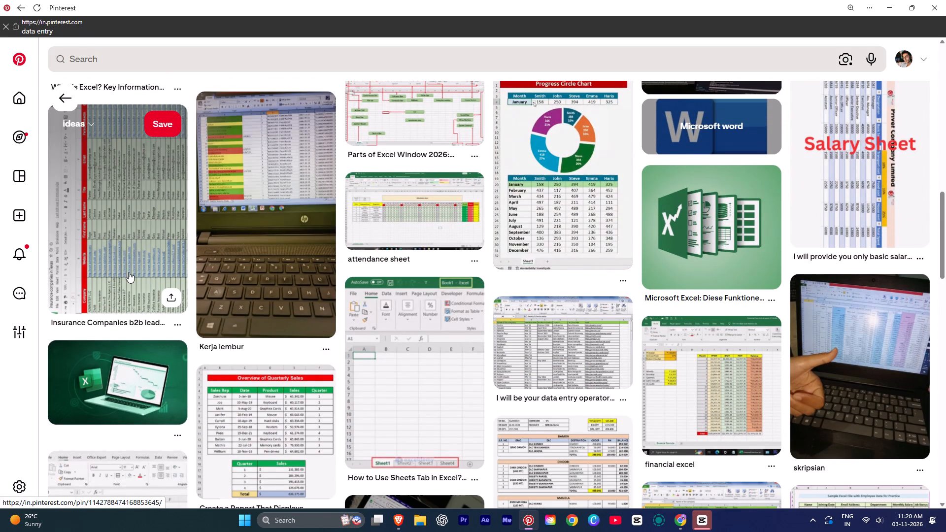
scroll(129, 272, "down", 3)
scroll(187, 338, "up", 1)
scroll(187, 338, "down", 4)
scroll(279, 299, "down", 9)
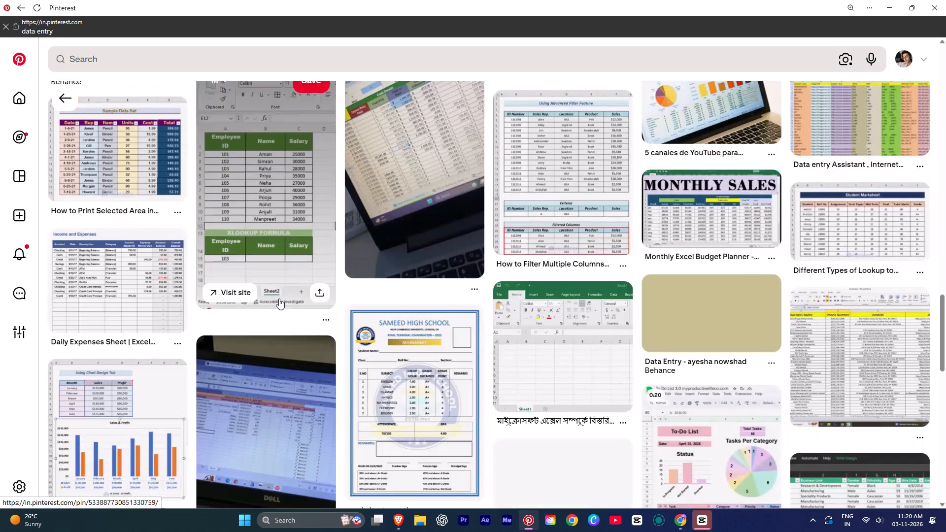
scroll(279, 299, "down", 8)
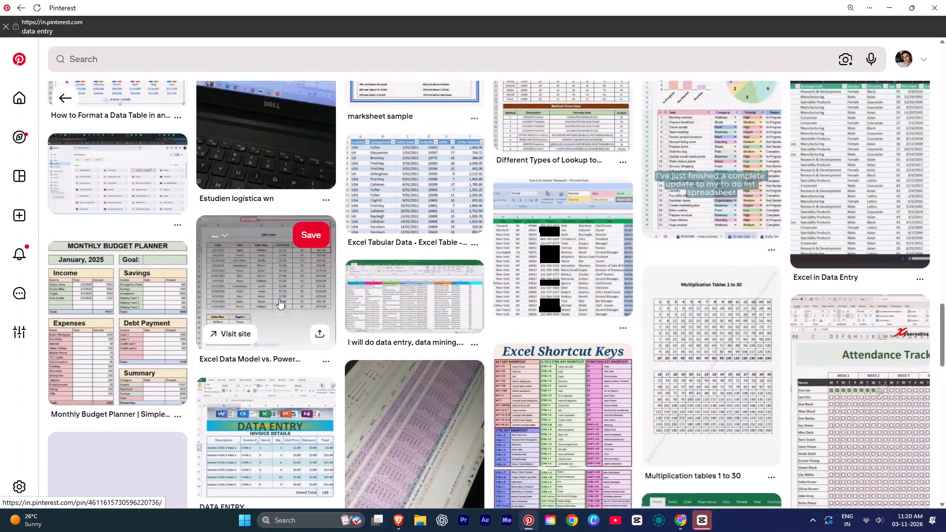
scroll(279, 299, "down", 6)
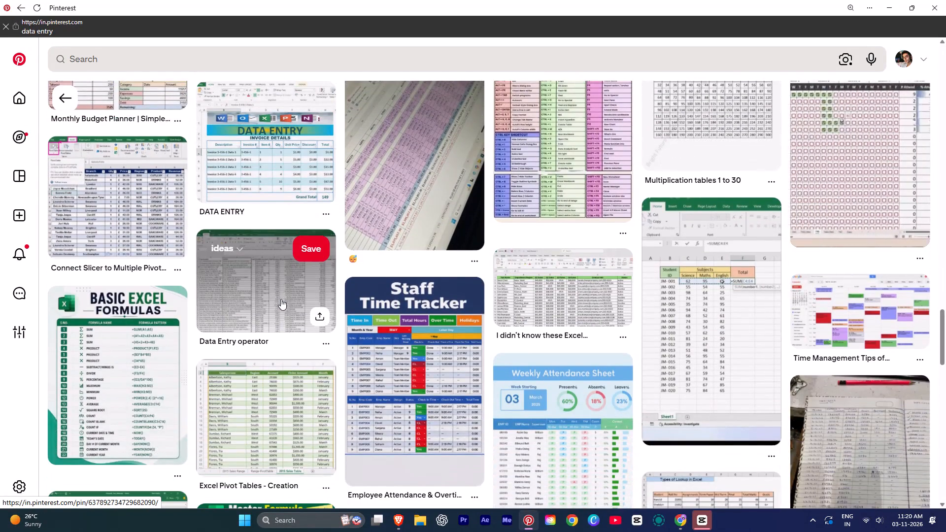
scroll(523, 318, "down", 2)
scroll(523, 318, "up", 1)
scroll(523, 318, "down", 5)
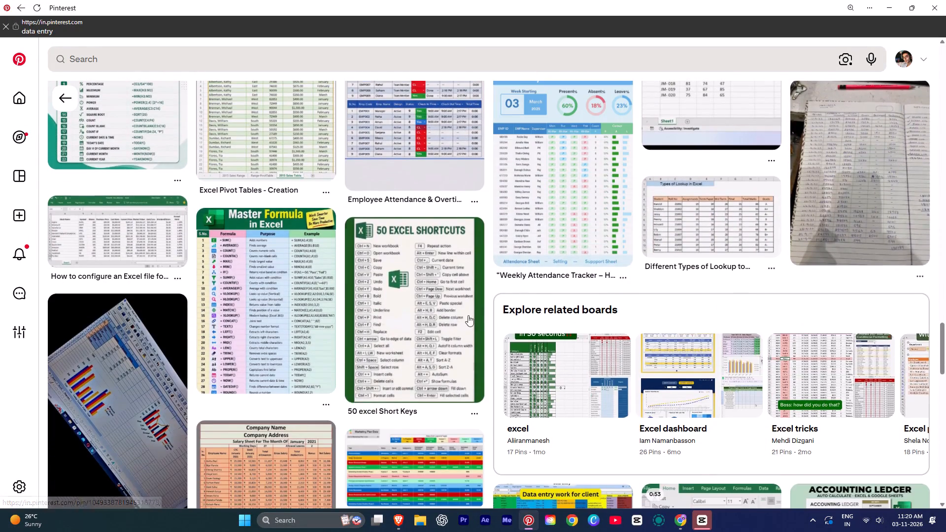
scroll(318, 317, "down", 6)
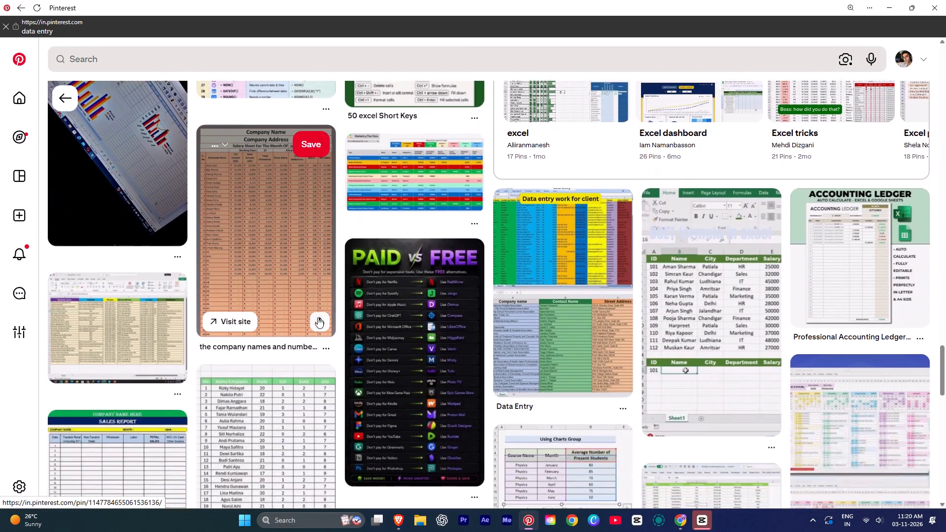
scroll(318, 317, "down", 5)
scroll(318, 317, "up", 1)
scroll(318, 317, "down", 3)
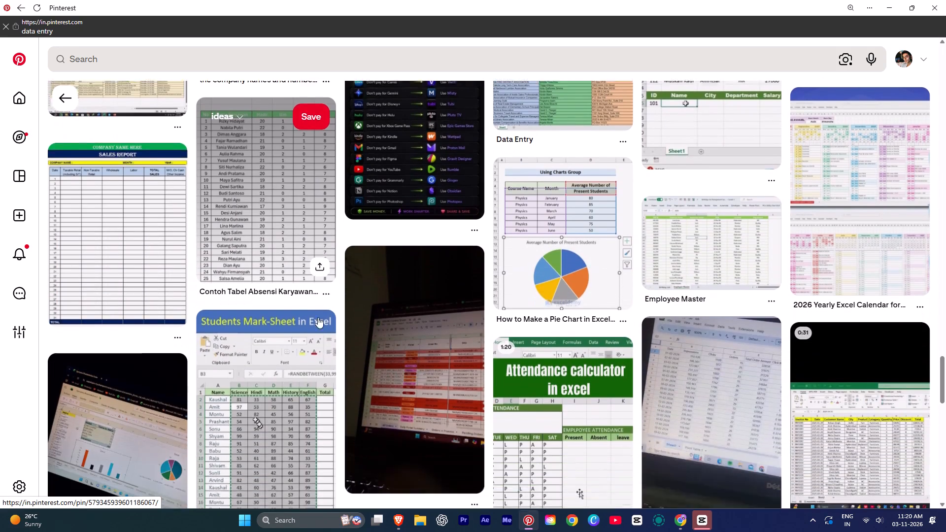
scroll(318, 317, "down", 6)
scroll(318, 317, "up", 1)
scroll(318, 317, "down", 1)
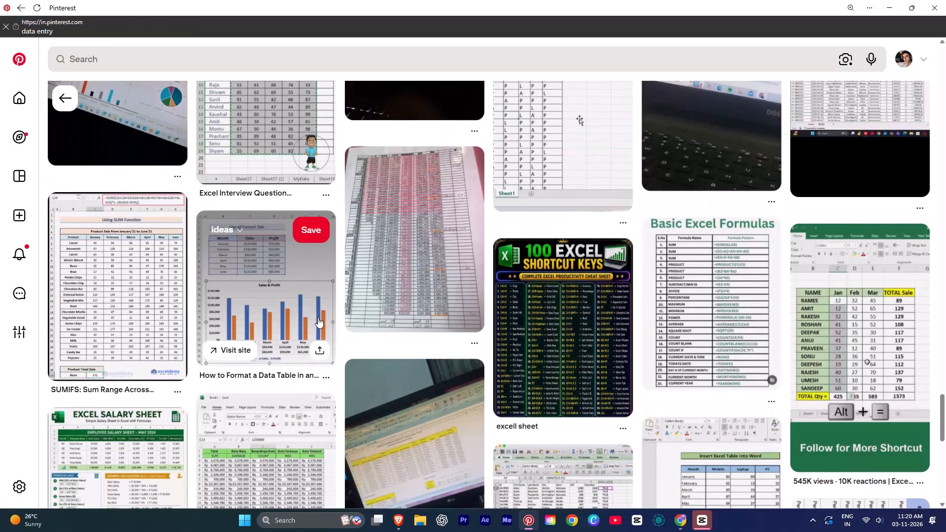
scroll(318, 317, "down", 10)
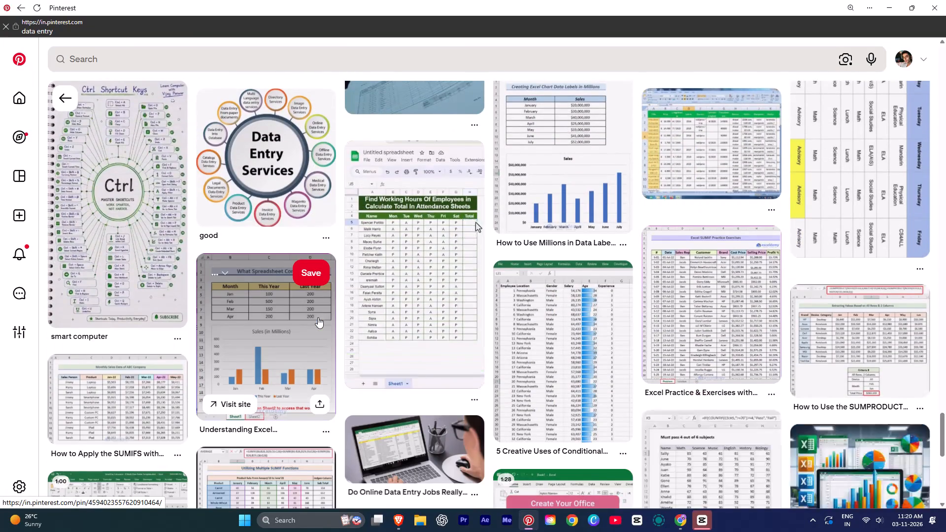
scroll(318, 317, "down", 14)
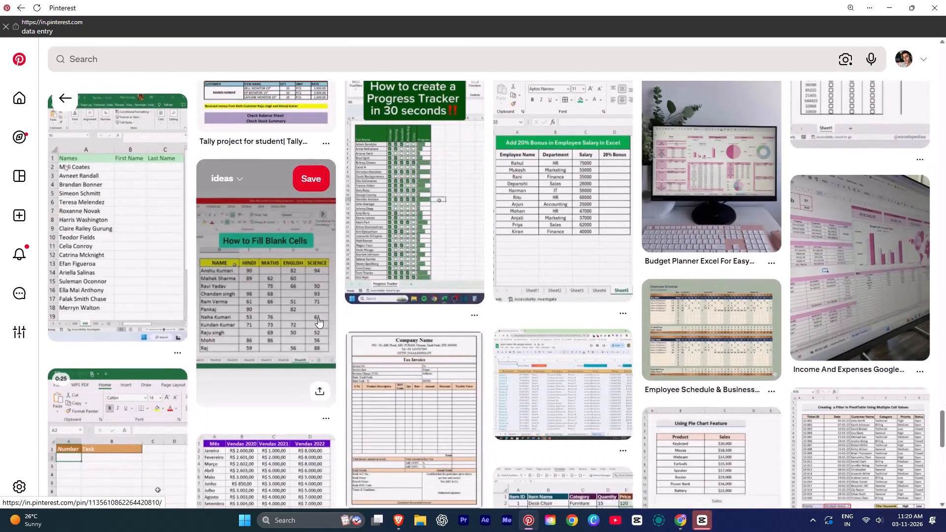
scroll(318, 317, "down", 7)
scroll(318, 317, "up", 1)
scroll(318, 317, "down", 14)
scroll(530, 317, "down", 5)
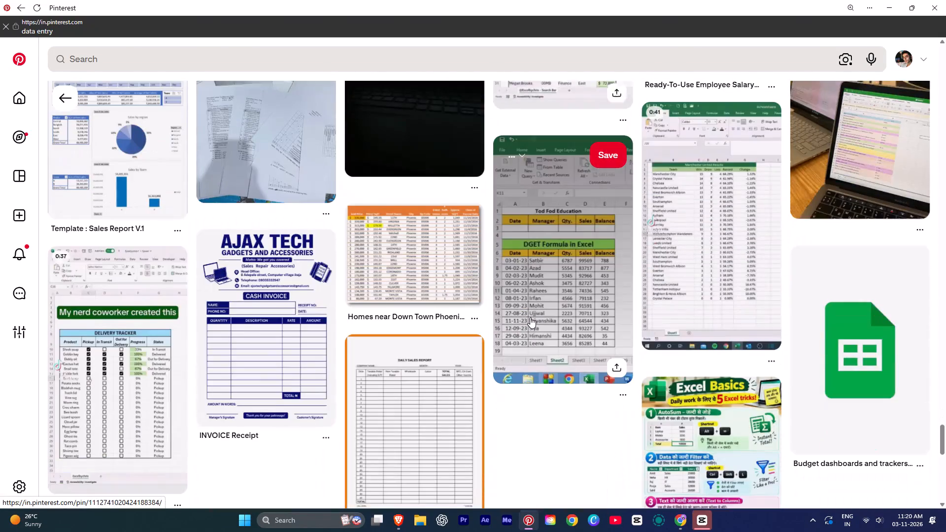
scroll(530, 317, "down", 2)
scroll(530, 317, "up", 1)
scroll(530, 317, "down", 12)
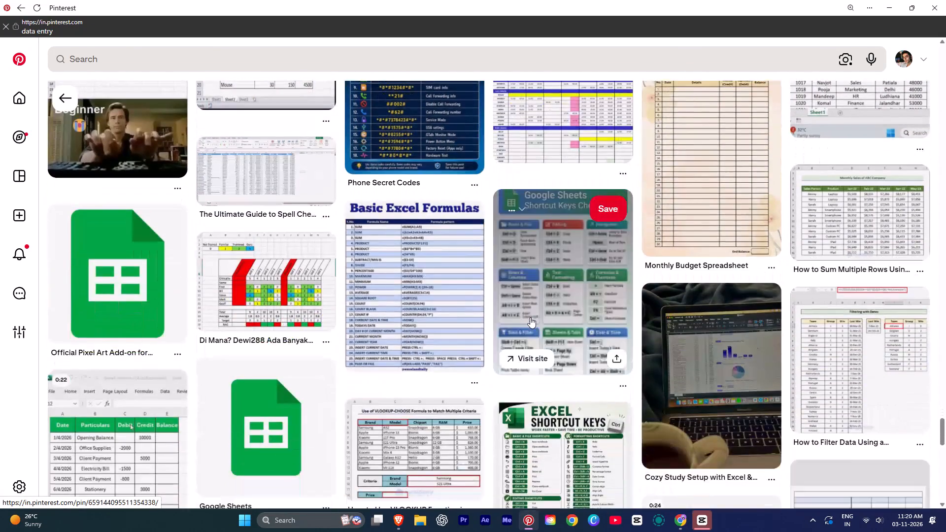
scroll(530, 317, "down", 10)
scroll(530, 317, "up", 1)
scroll(530, 317, "down", 3)
scroll(530, 317, "up", 1)
scroll(530, 317, "down", 8)
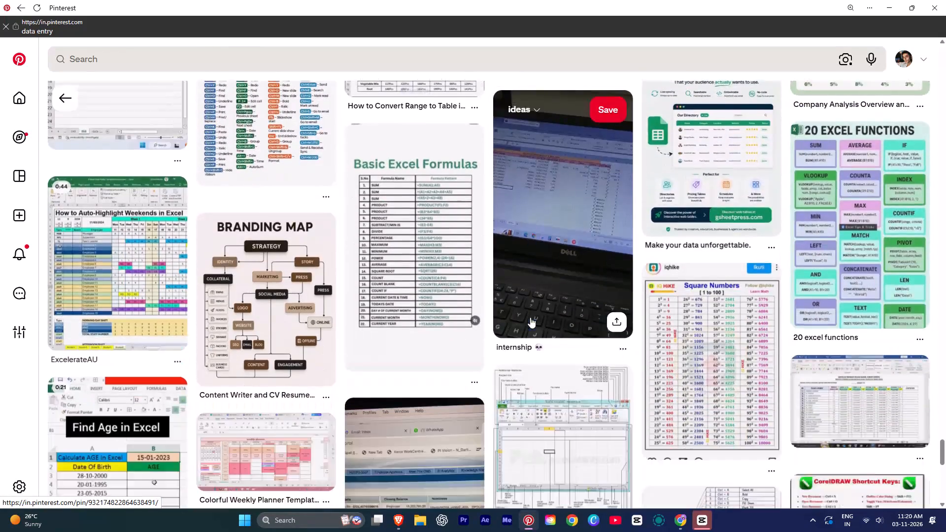
scroll(530, 317, "down", 16)
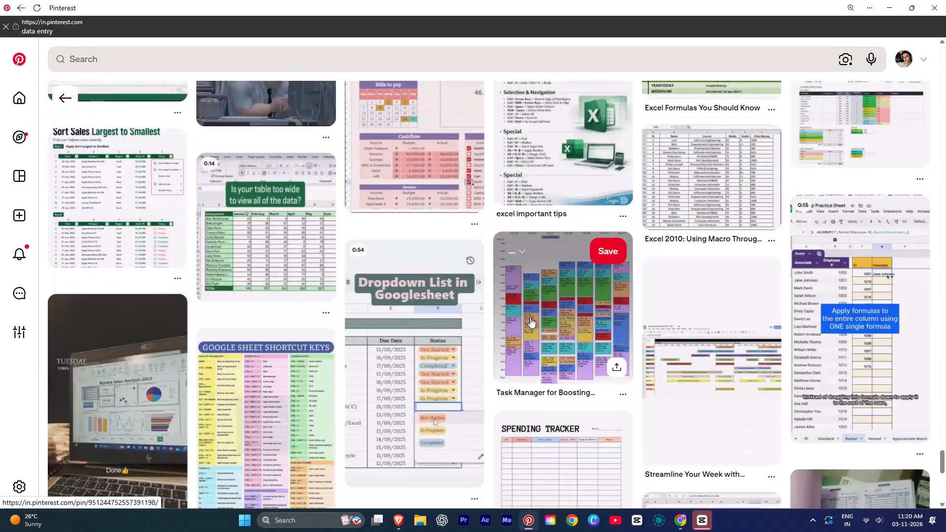
scroll(530, 317, "down", 5)
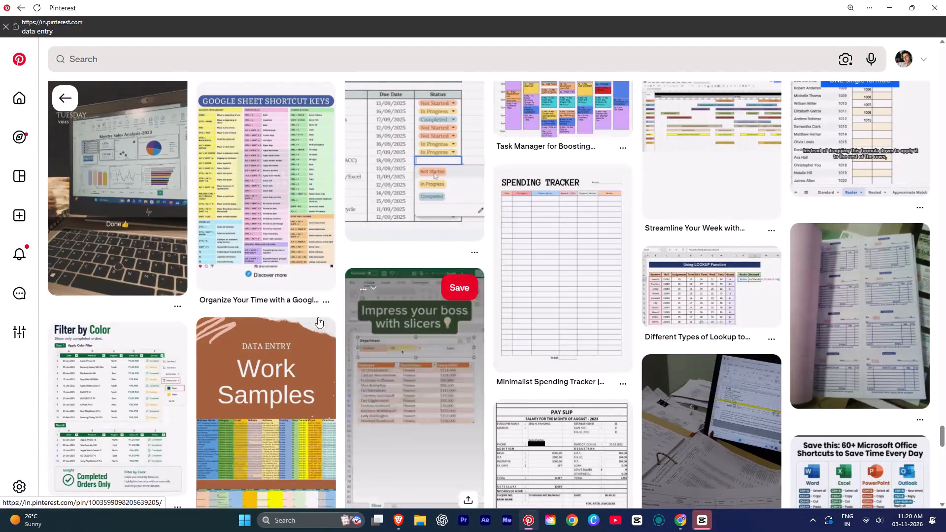
scroll(327, 320, "down", 4)
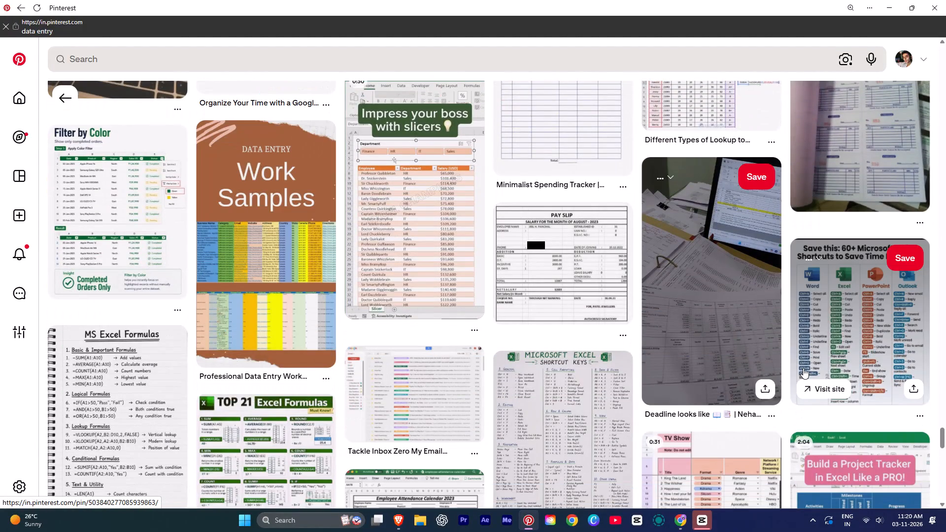
scroll(803, 368, "down", 4)
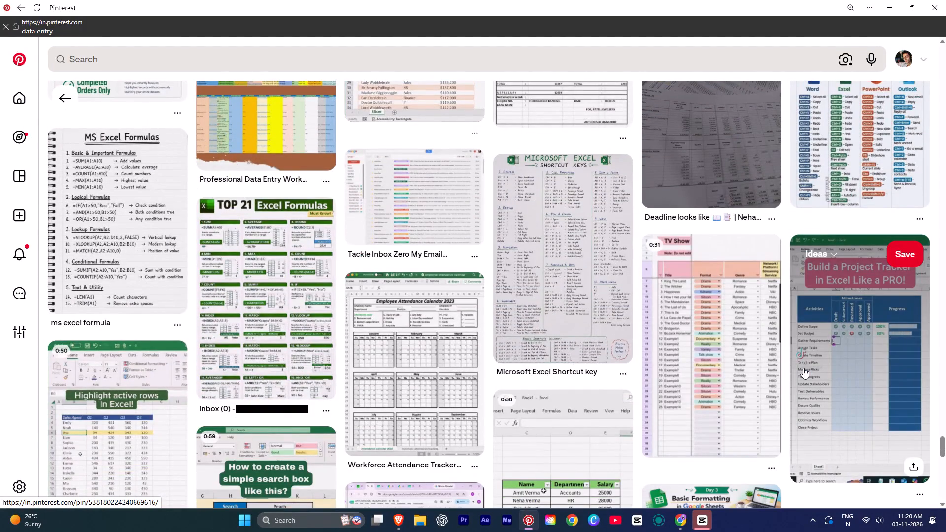
scroll(803, 368, "down", 3)
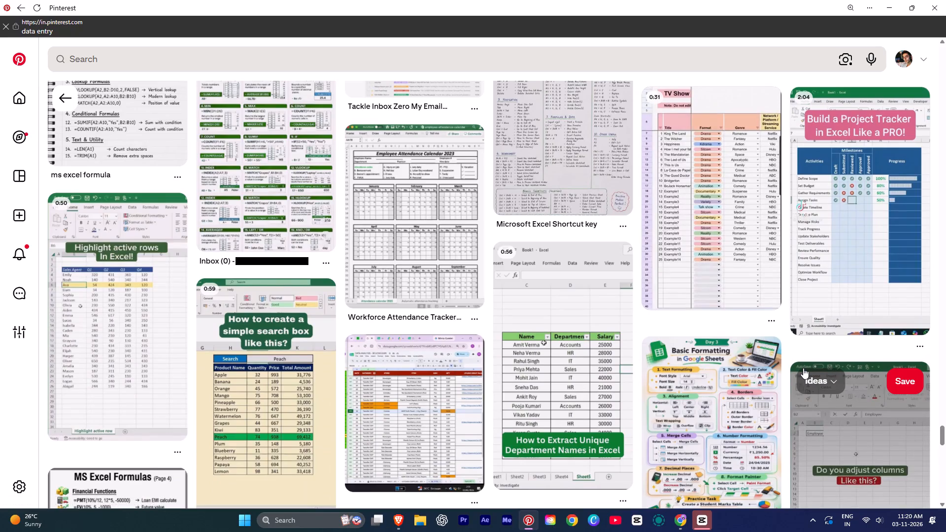
scroll(803, 368, "down", 7)
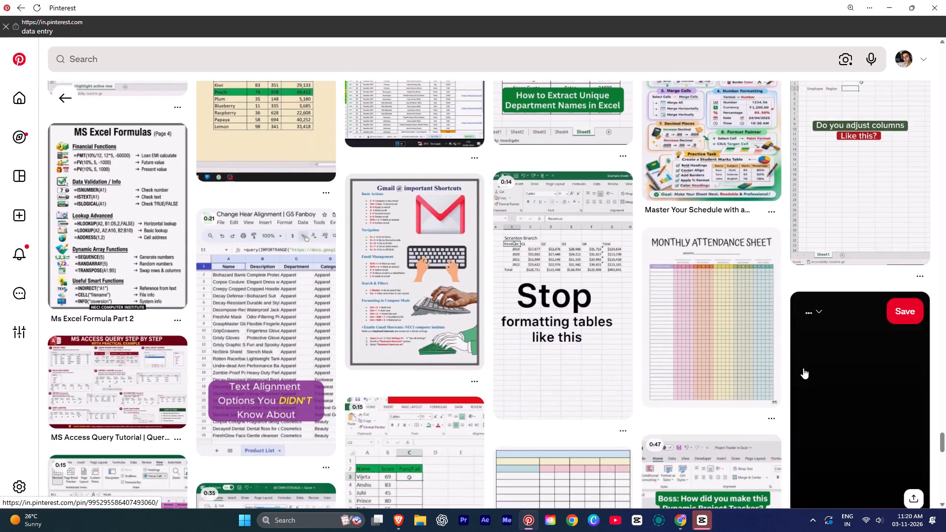
scroll(803, 368, "down", 8)
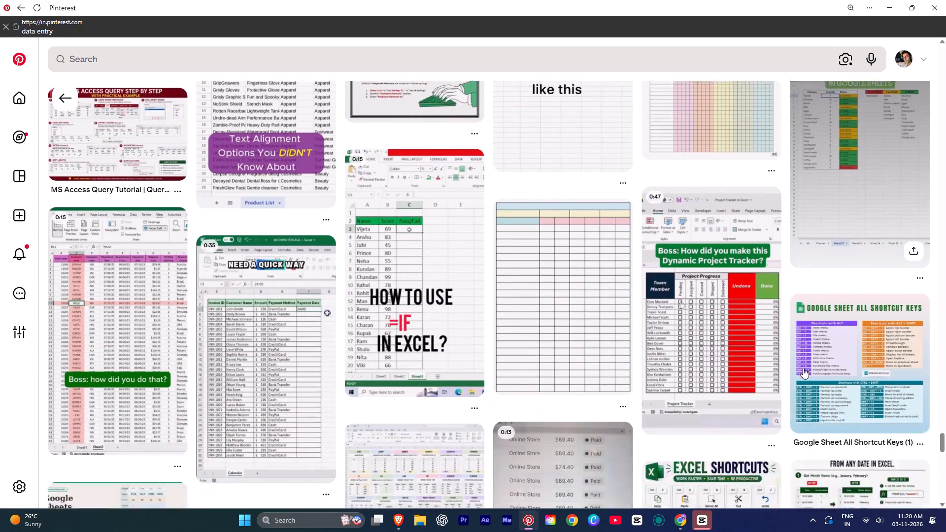
scroll(803, 368, "down", 4)
scroll(803, 368, "up", 1)
scroll(803, 368, "down", 4)
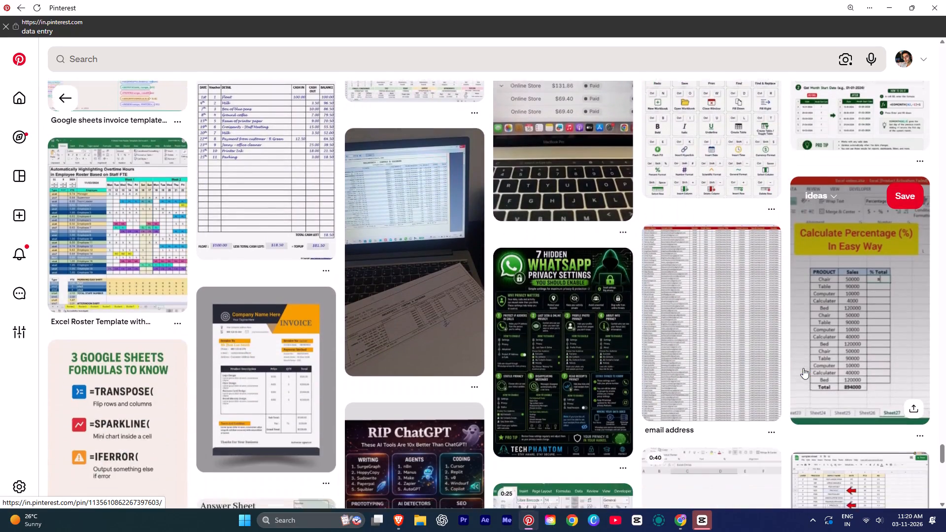
scroll(803, 368, "down", 3)
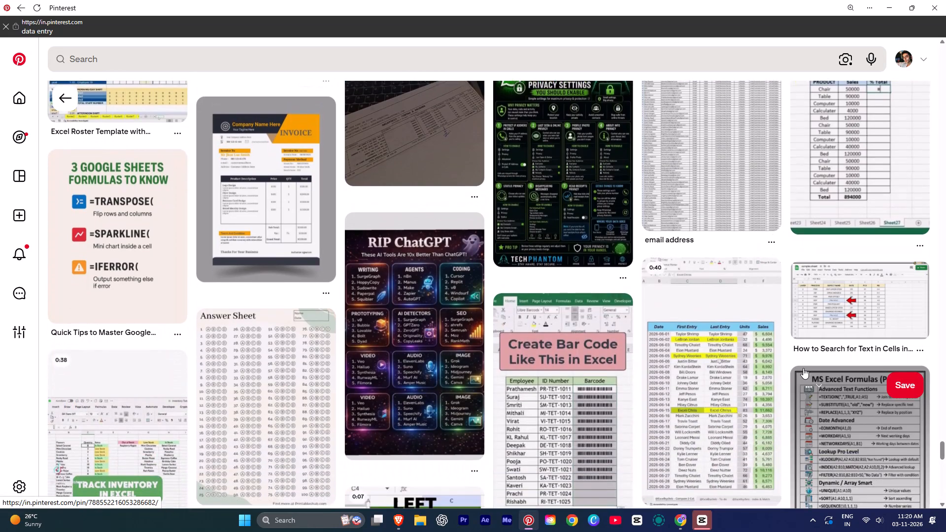
scroll(803, 368, "down", 3)
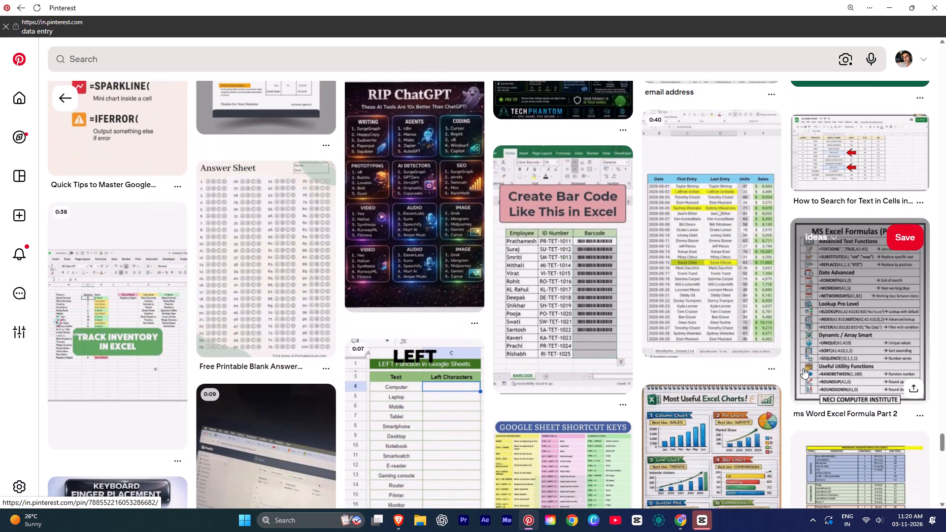
scroll(803, 368, "down", 1)
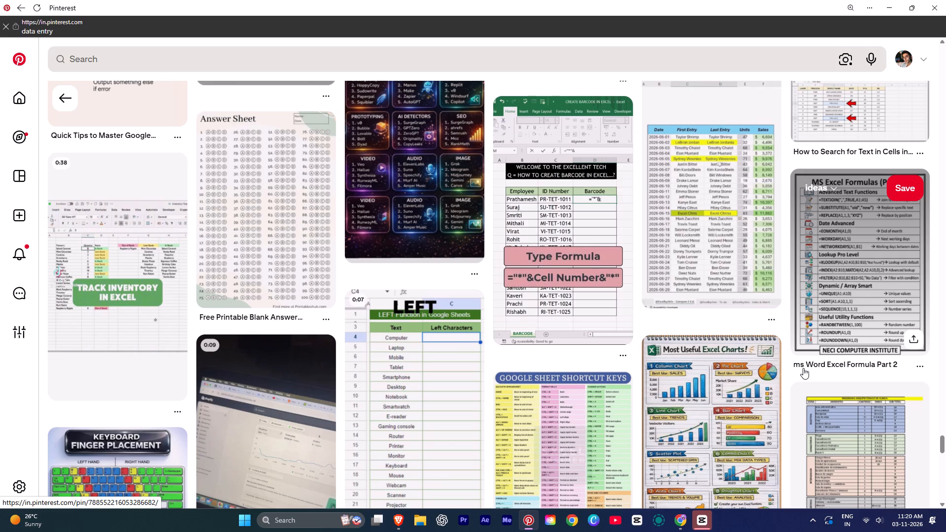
scroll(803, 368, "down", 2)
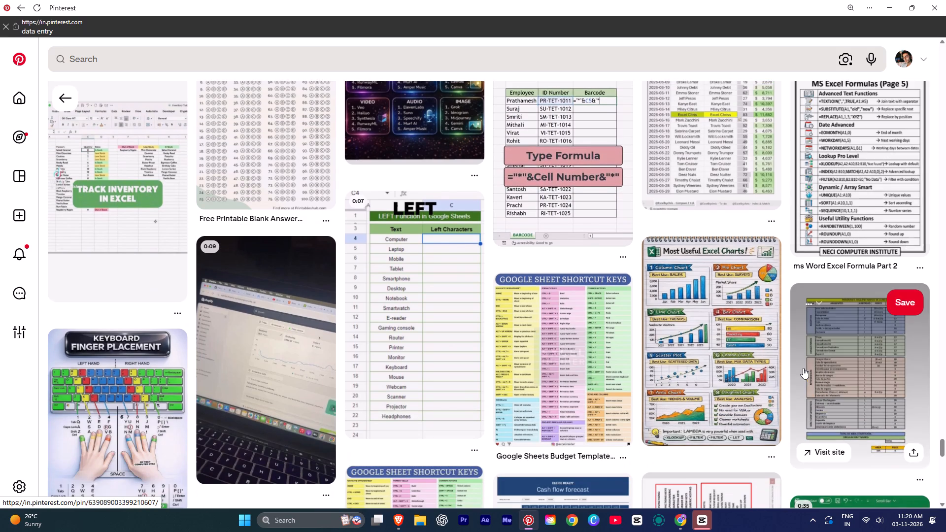
Browse more of the data entry pin's related spreadsheet pins for tracker layout and dashboard design ideas.
scroll(361, 411, "down", 14)
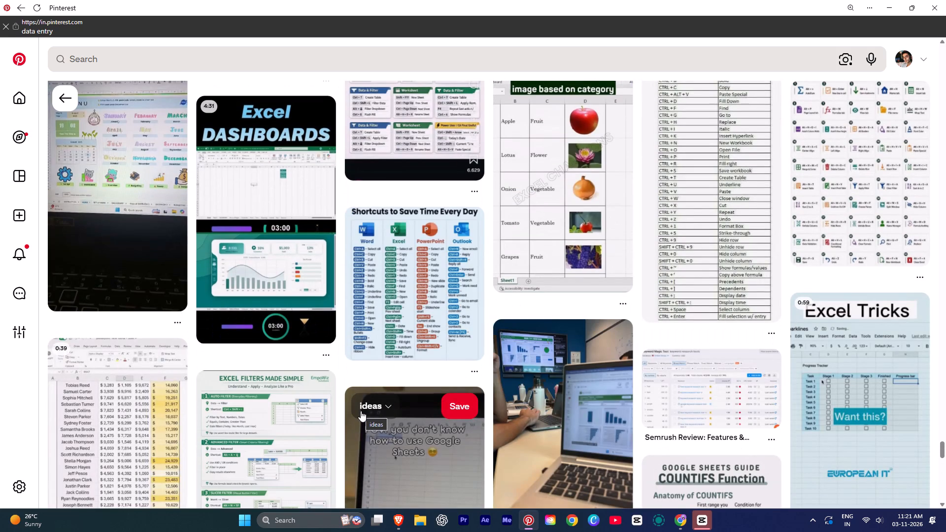
scroll(361, 411, "up", 1)
scroll(361, 411, "down", 1)
scroll(361, 411, "up", 4)
scroll(361, 411, "down", 1)
scroll(361, 411, "up", 4)
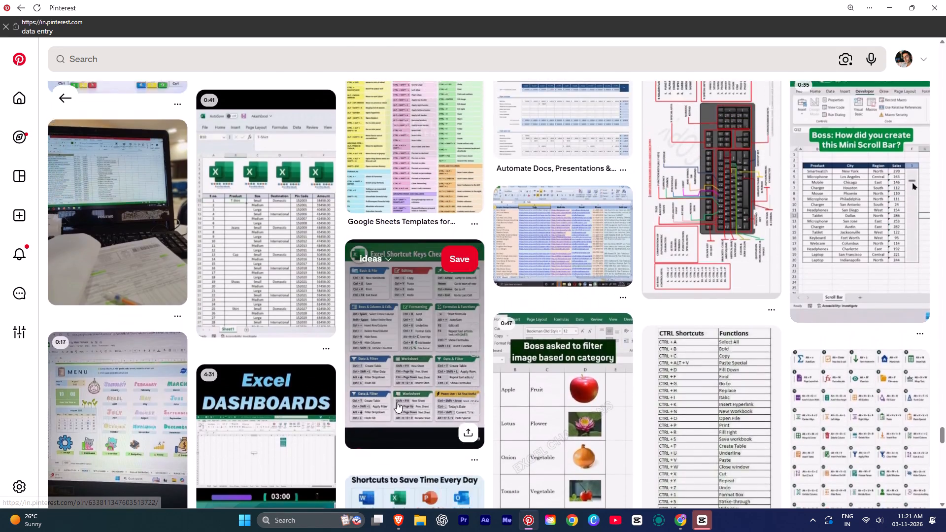
scroll(397, 402, "up", 1)
Minimize Pinterest to return to Brave, and look over Porter's Shopify sales & orders dashboard template page.
left_click(893, 0)
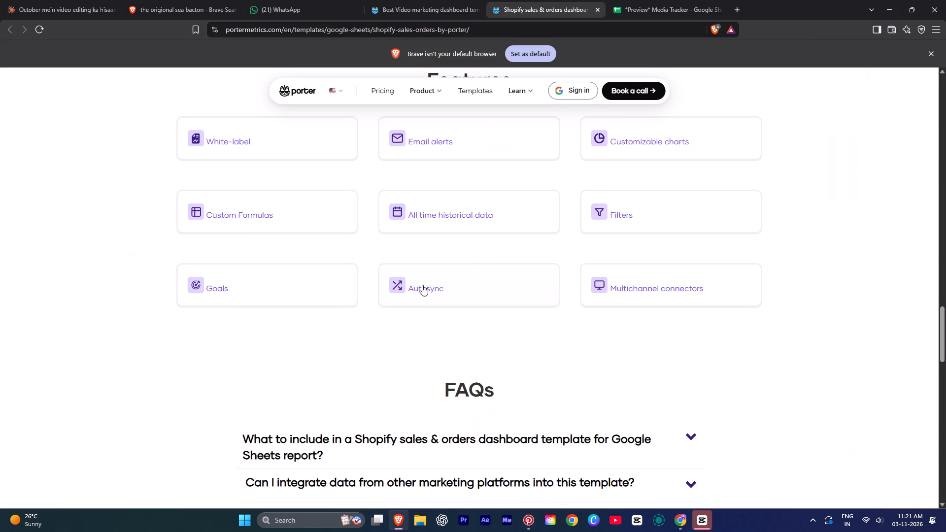
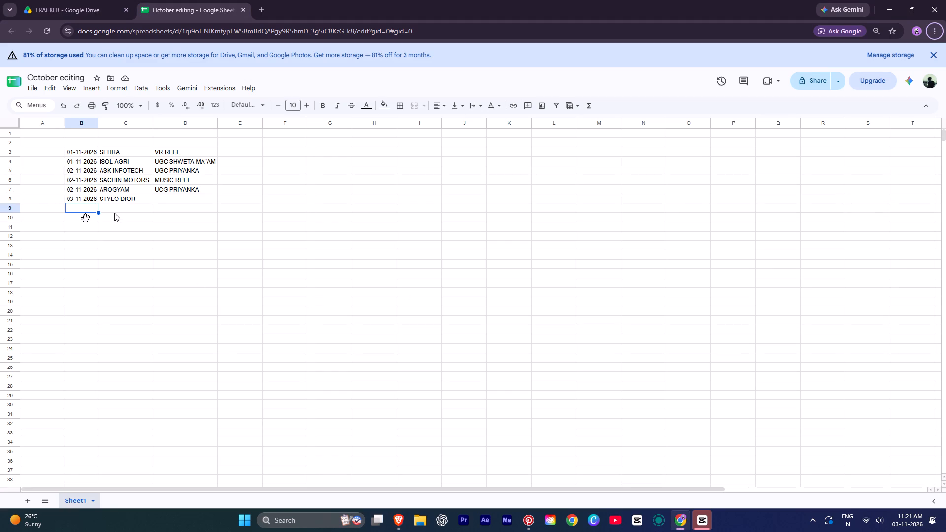
Enter VR MARKETING REEL as the video type for STYLO DIOR in cell D8.
left_click(117, 209)
left_click(178, 198)
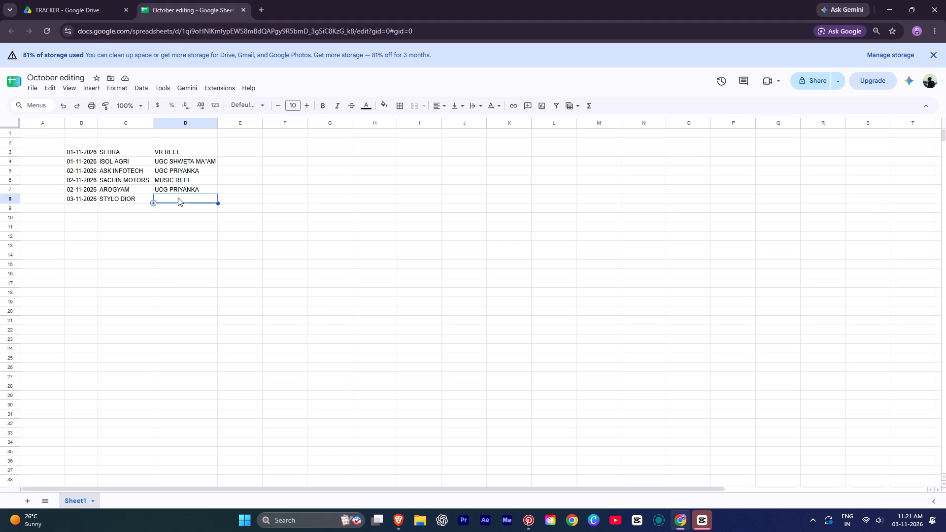
type("VR")
key("space")
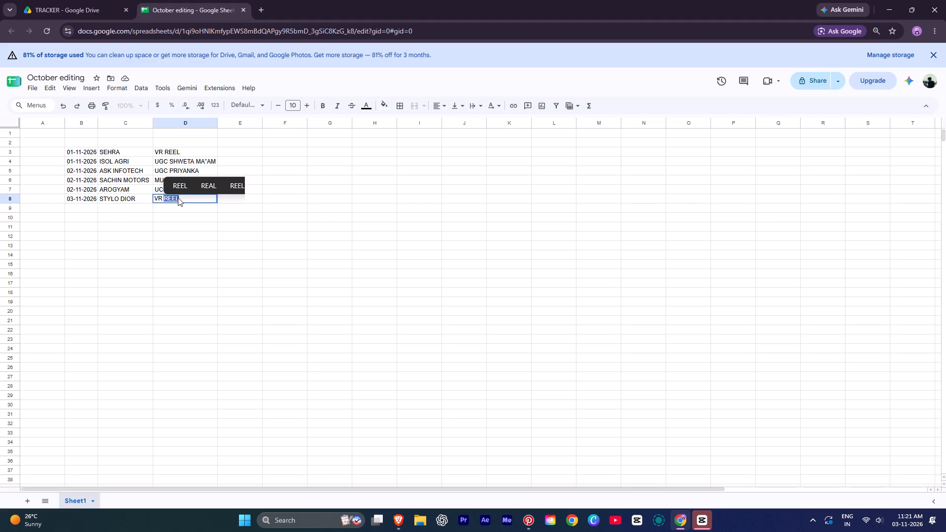
type("MARKETING REEL")
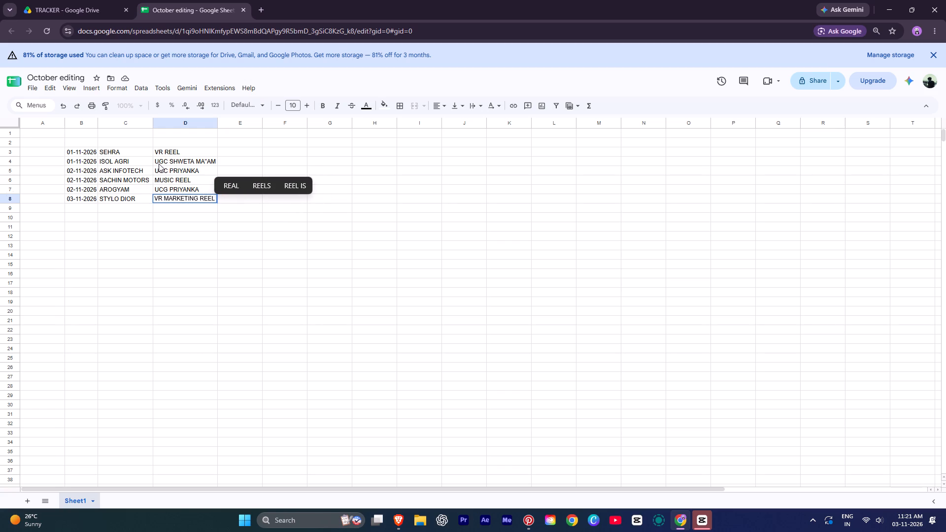
Change the SEHRA entry's video type in D3 to VR MARKETING REEL.
left_click(162, 151)
left_click(167, 152)
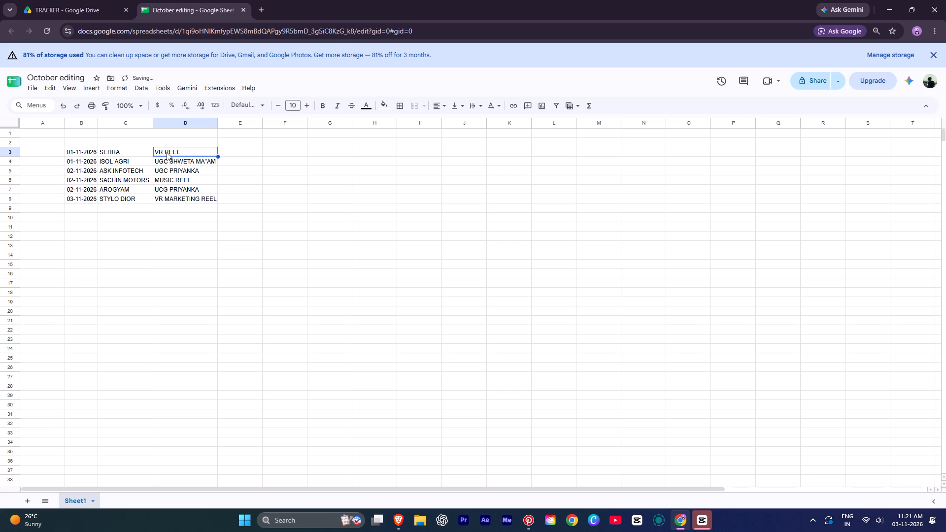
double_click(165, 152)
left_click(163, 151)
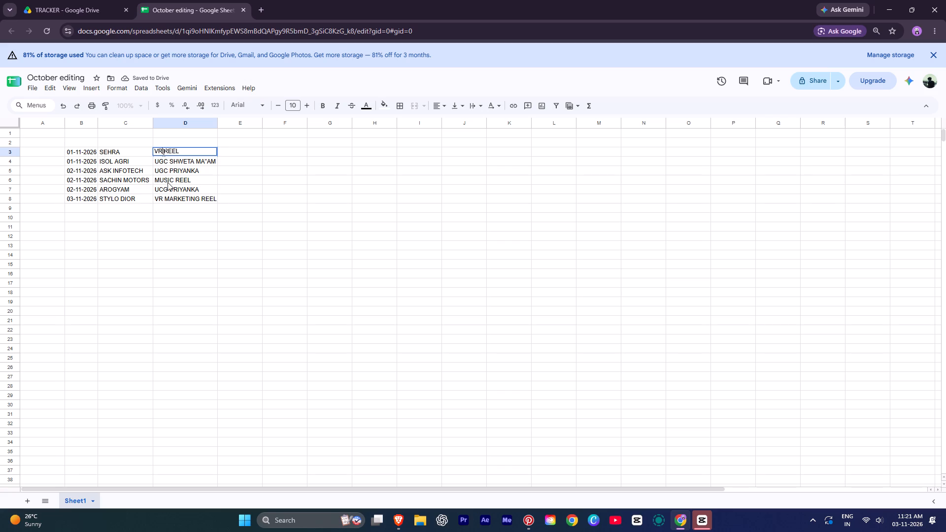
key("space")
type("MARKETING")
key("space")
key("BackSpace")
left_click(244, 150)
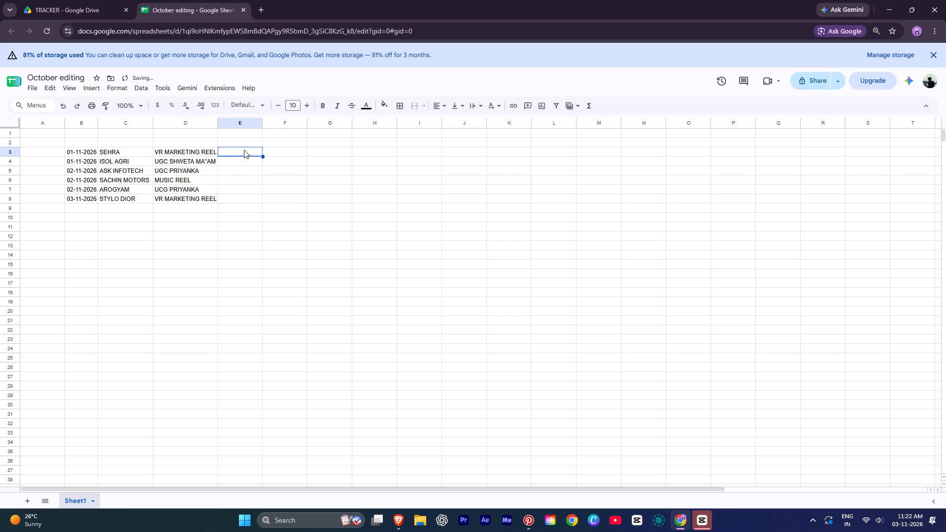
Add a new entry in row 9 with the date 03-11-2026 and the client LIFE LINE HOSPITAL.
left_click(73, 208)
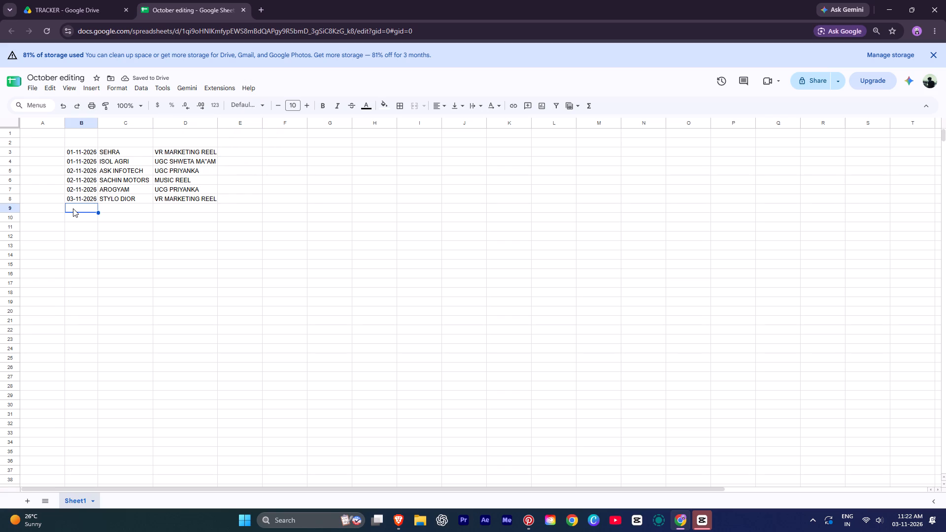
type("03-11-2026")
left_click(107, 205)
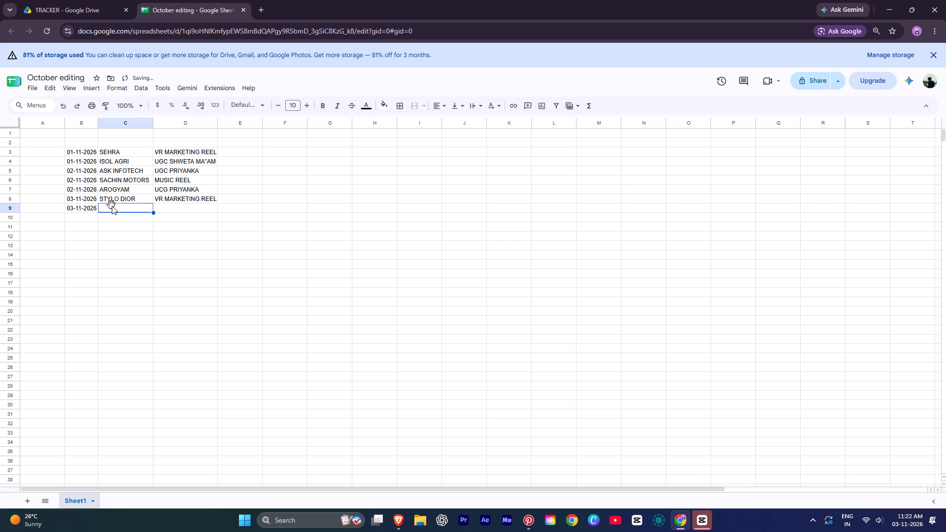
double_click(112, 207)
type("LIFE")
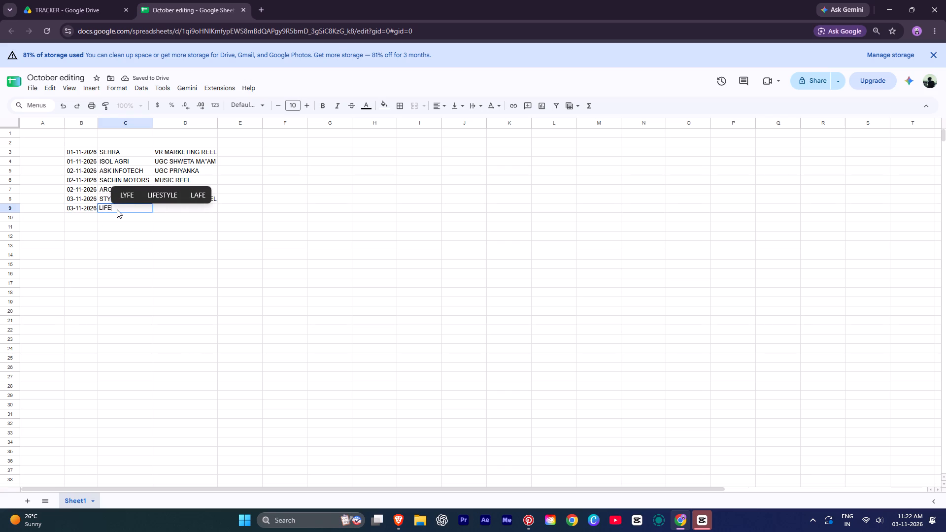
key("space")
type("LINE")
key("space")
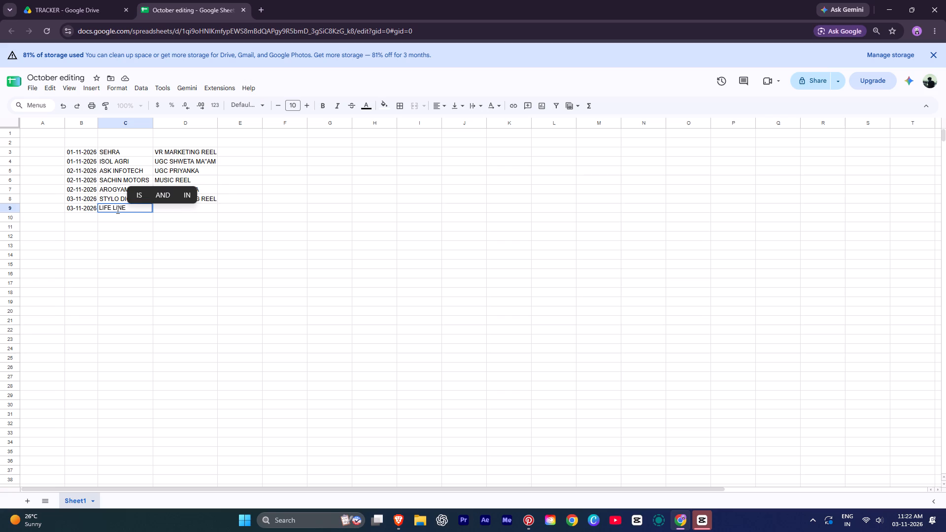
type("HOS")
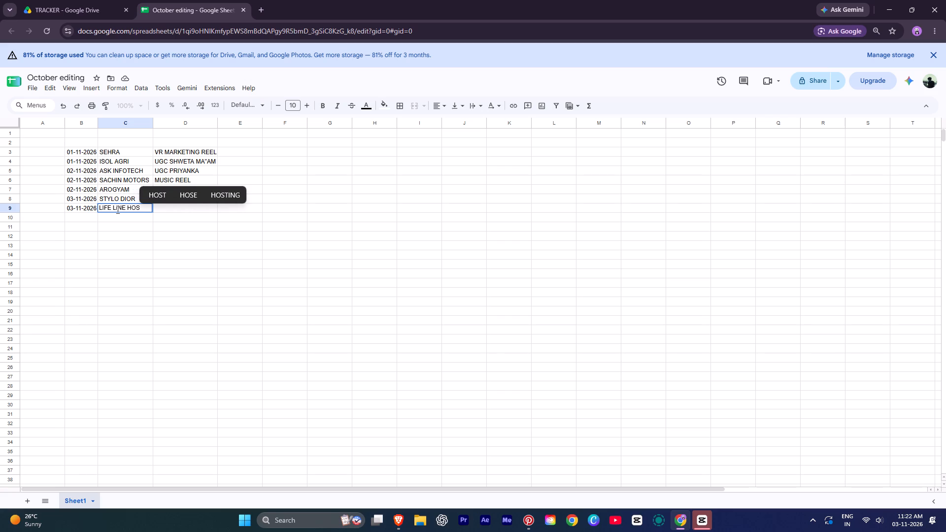
type("PT")
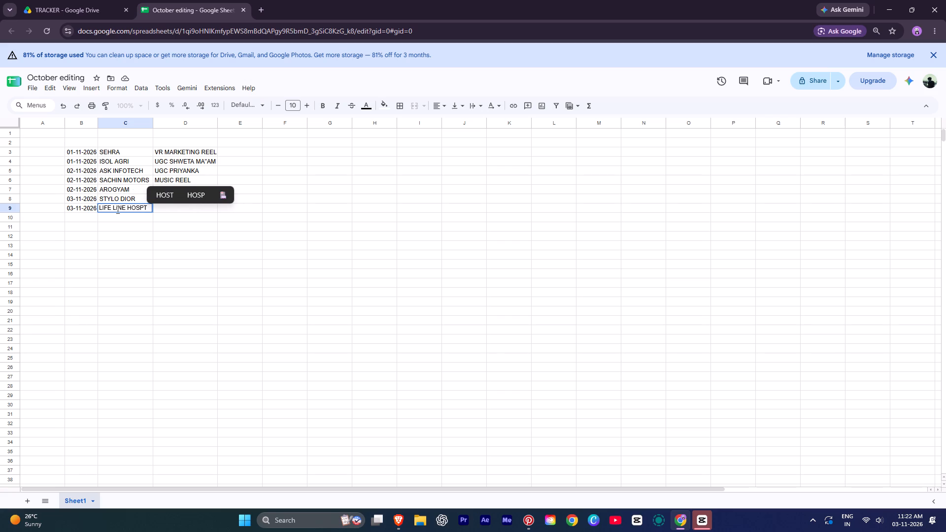
type("AL")
key("Up")
key("Return")
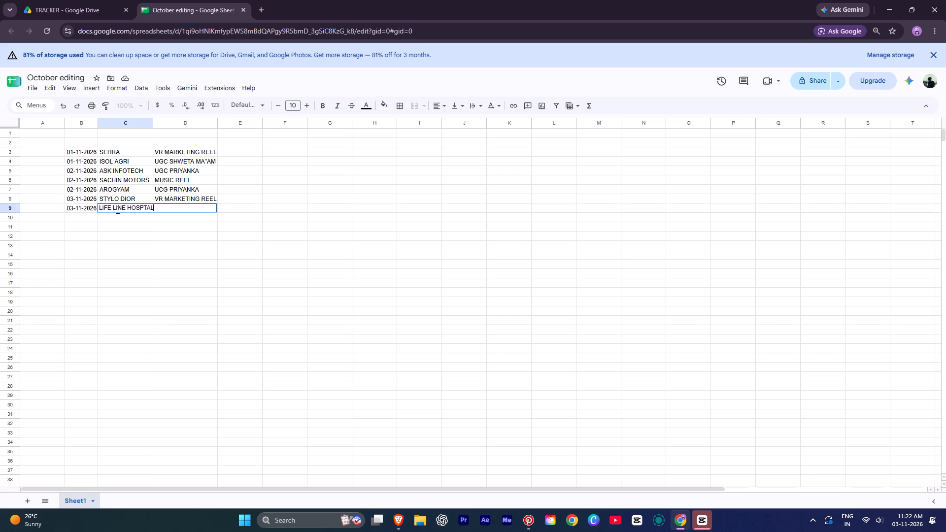
left_click(182, 229)
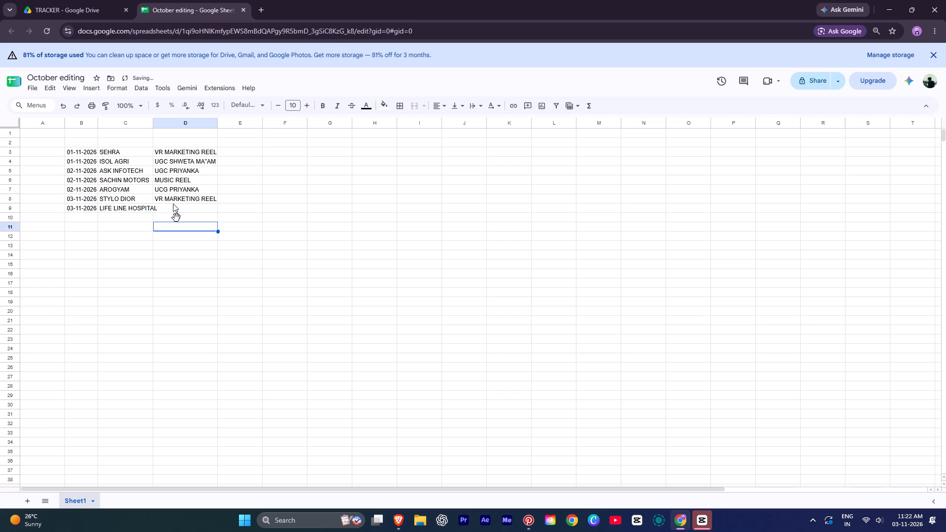
Auto-fit the width of client column C to its contents.
double_click(152, 124)
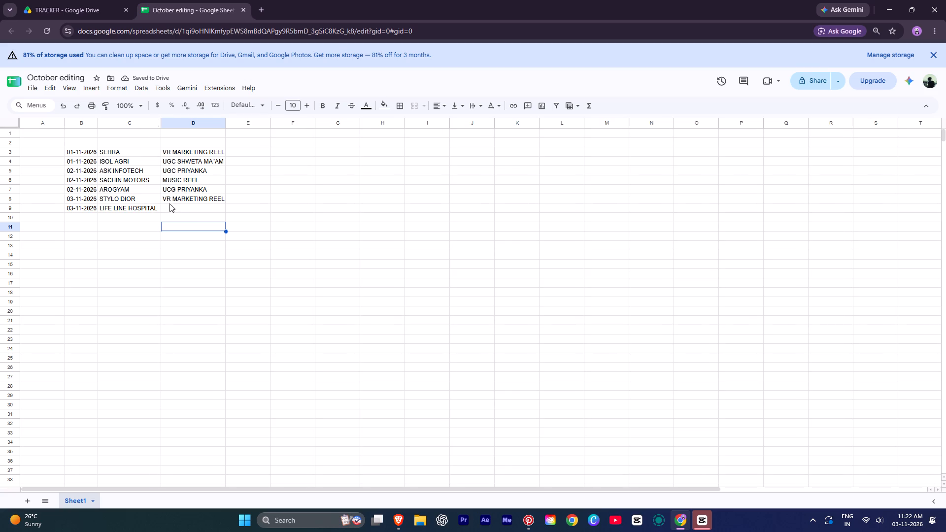
Copy the VR MARKETING REEL text from the STYLO DIOR row into D9 for LIFE LINE HOSPITAL.
left_click(187, 208)
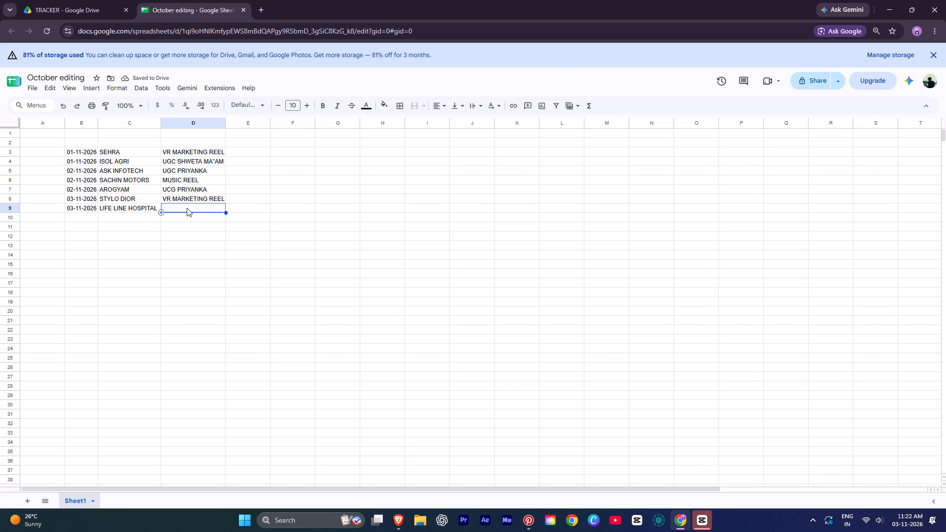
left_click(187, 208)
left_click(187, 208)
left_click(206, 198)
triple_click(206, 198)
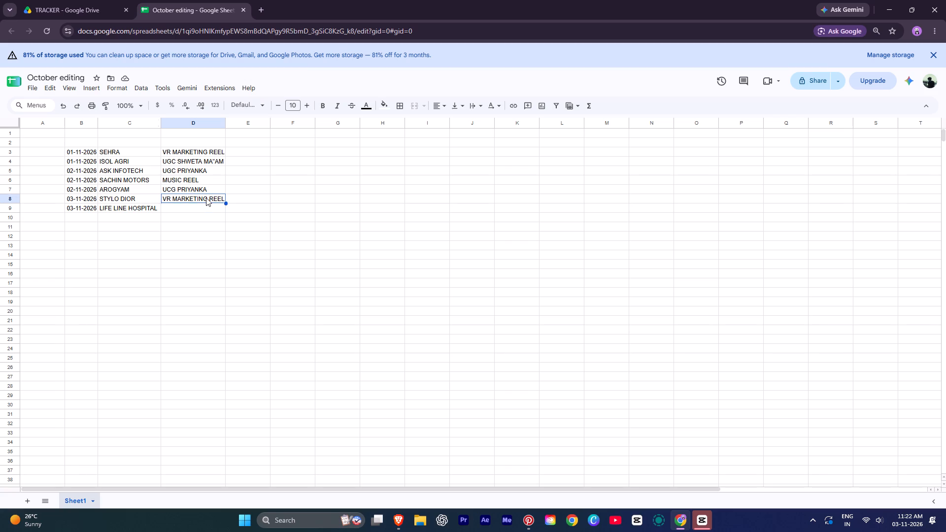
key("ctrl+c")
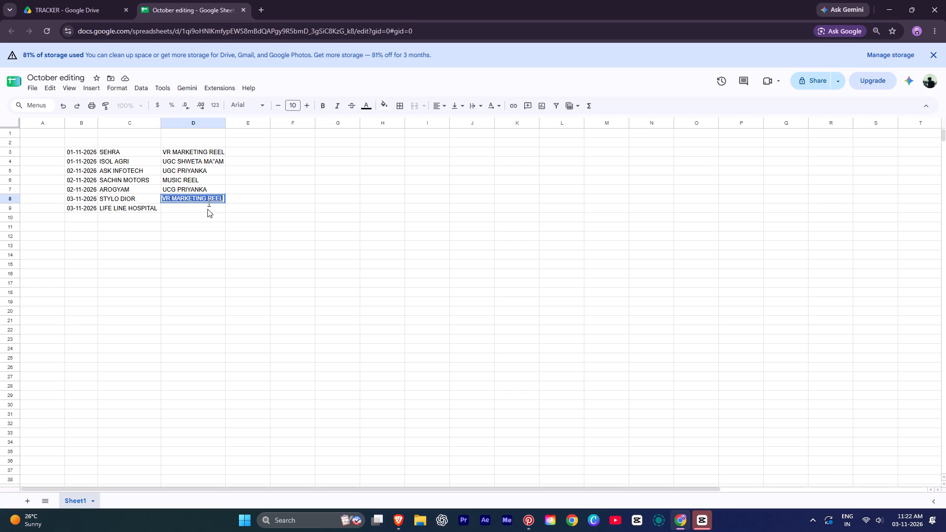
left_click(207, 209)
key("ctrl+v")
left_click(197, 215)
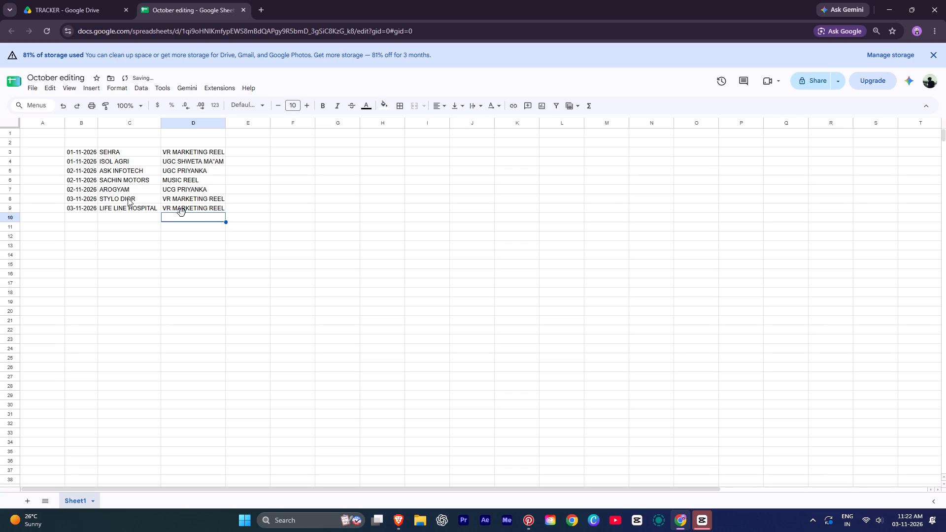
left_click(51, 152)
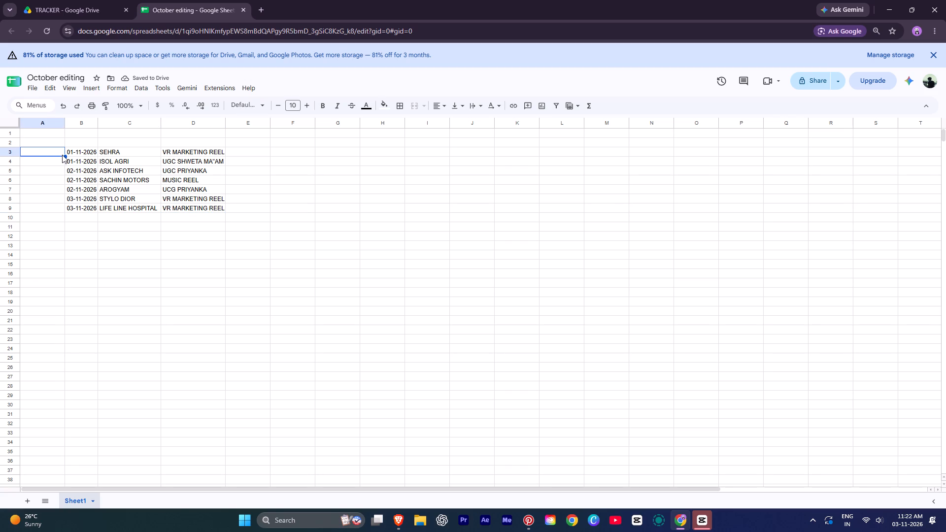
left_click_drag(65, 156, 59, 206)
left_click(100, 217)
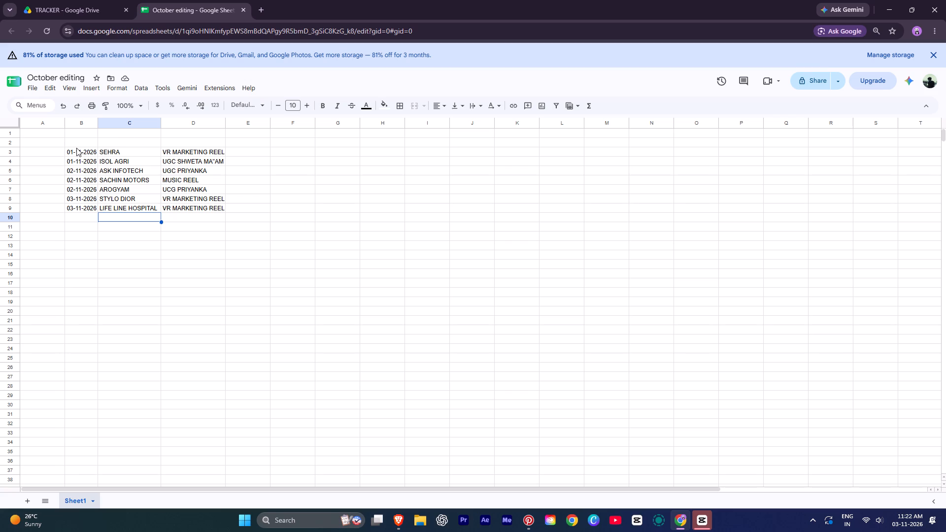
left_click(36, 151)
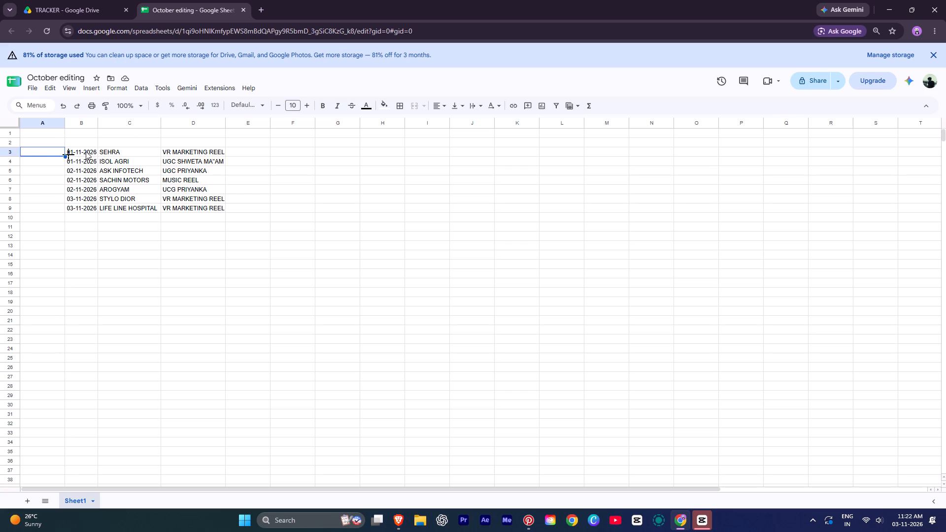
Add the column headers DATE in B2 and CLIENT in C2 above the editing entries.
left_click(78, 136)
left_click(74, 141)
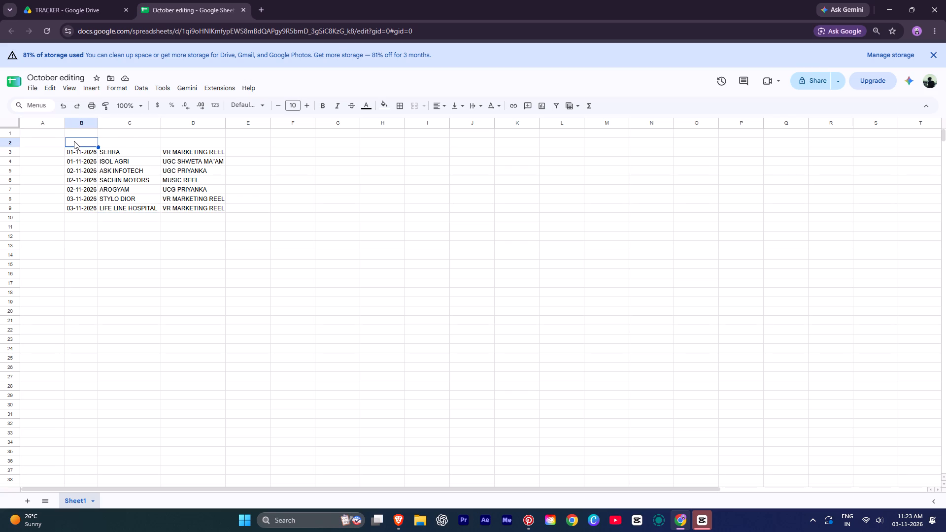
key("shift+d")
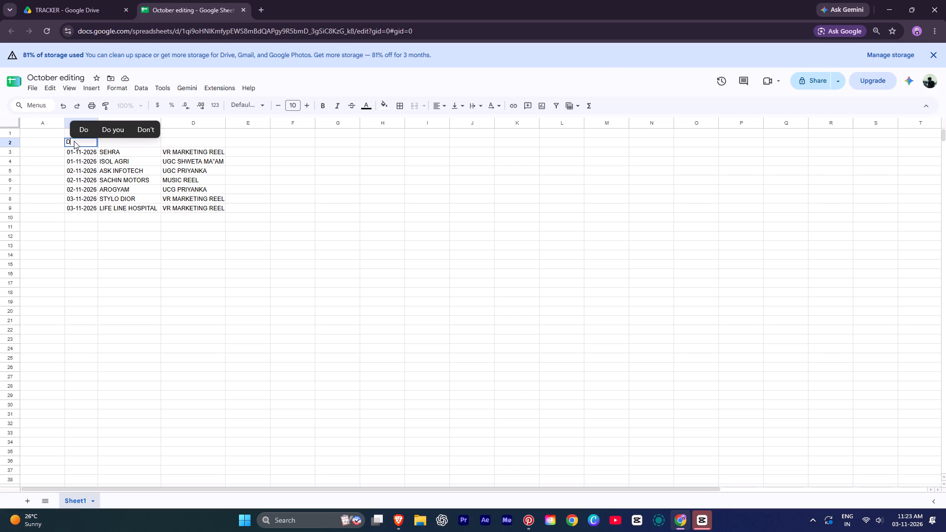
type("ATE")
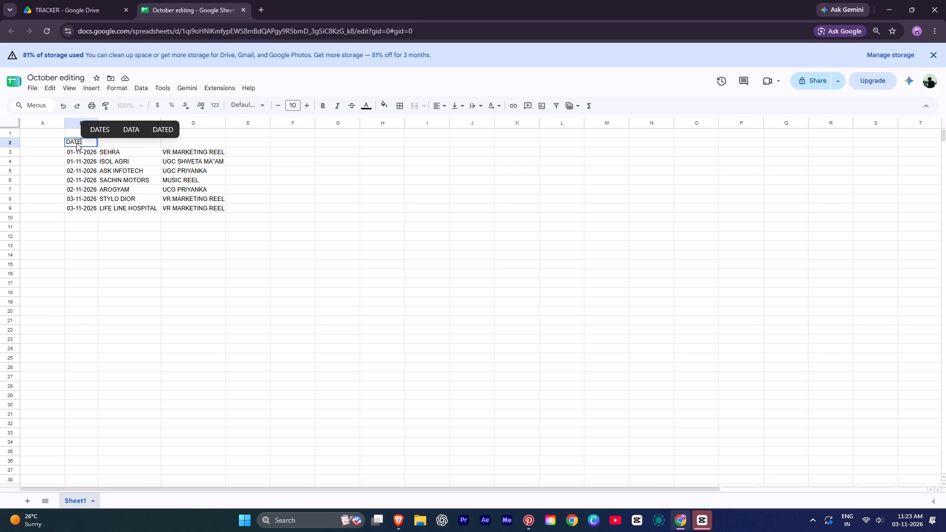
key("shift+space")
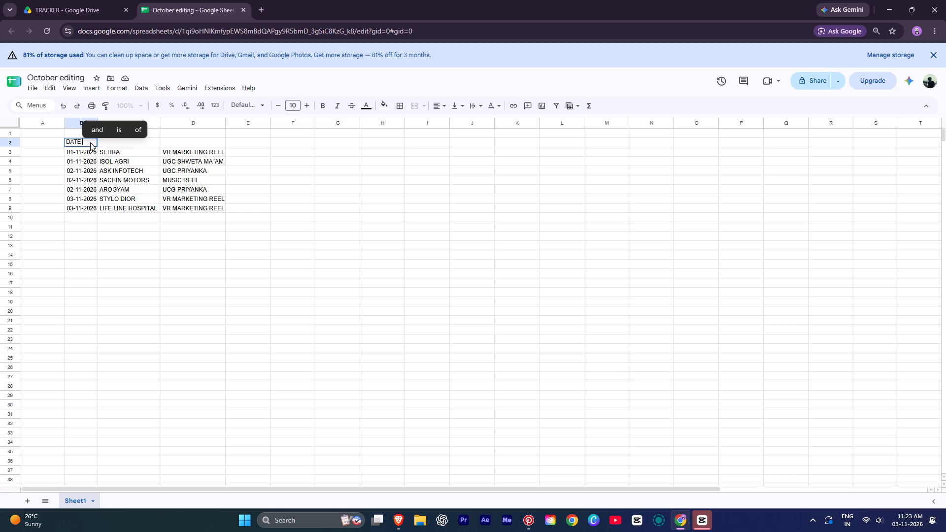
key("BackSpace")
left_click(112, 144)
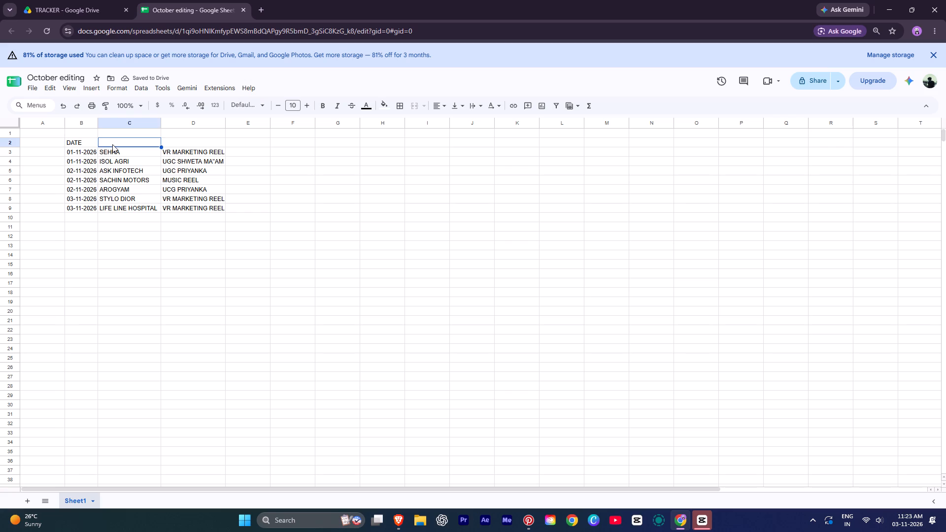
key("shift+c")
key("shift+l")
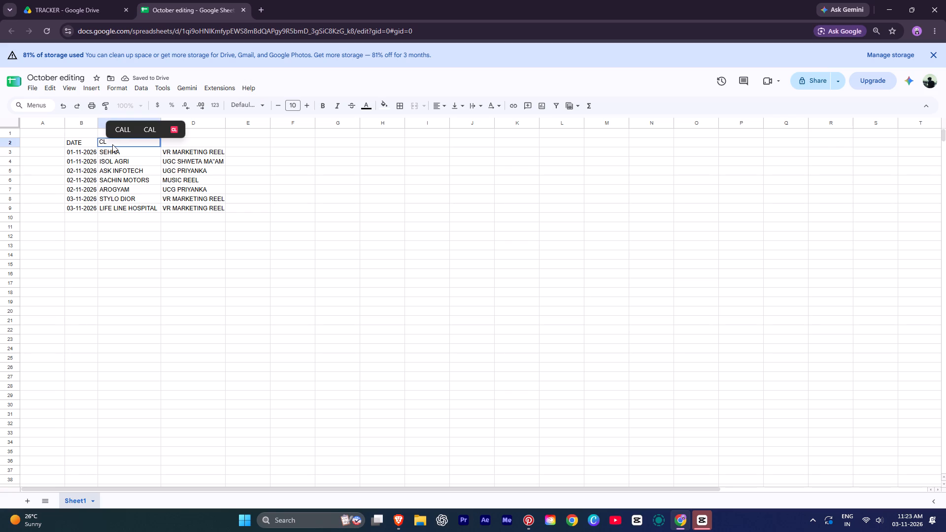
type("IEN")
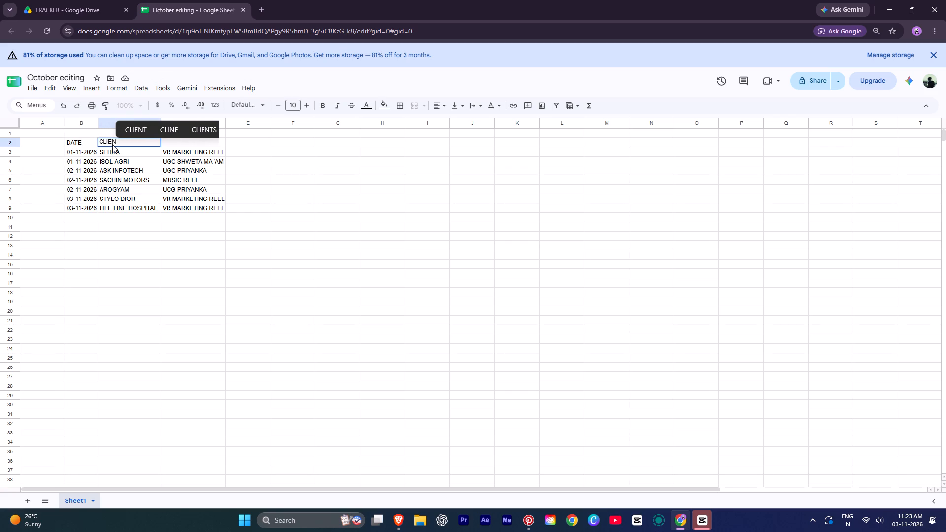
key("Up")
key("Return")
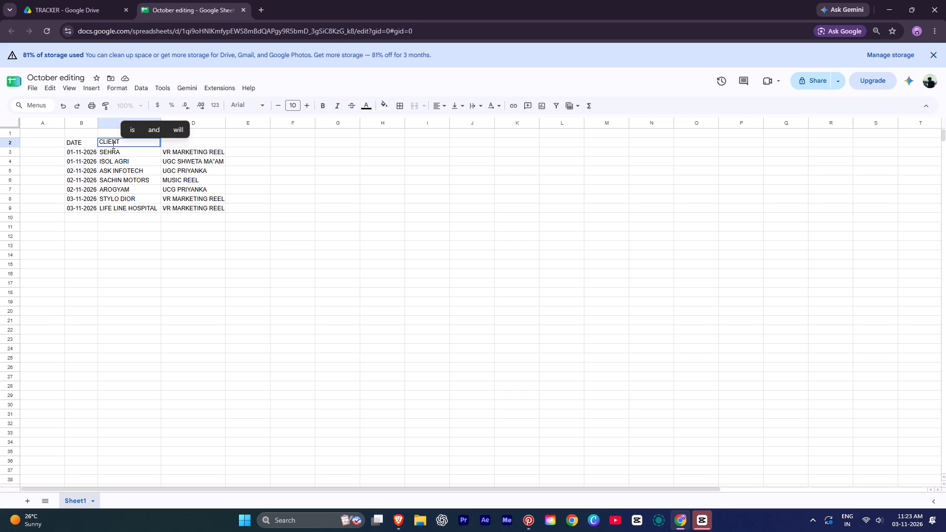
key("BackSpace")
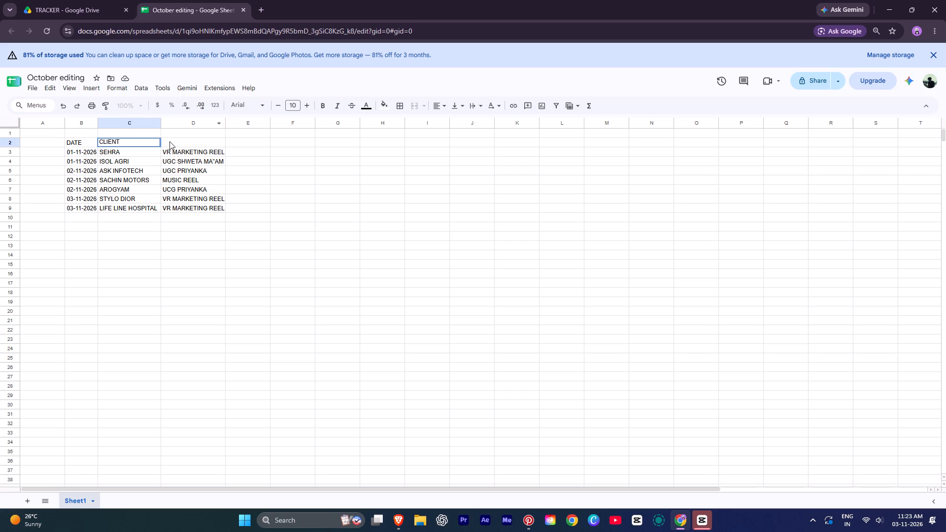
Add the column header VIDEO TYPE in D2 above the video type entries.
left_click(169, 141)
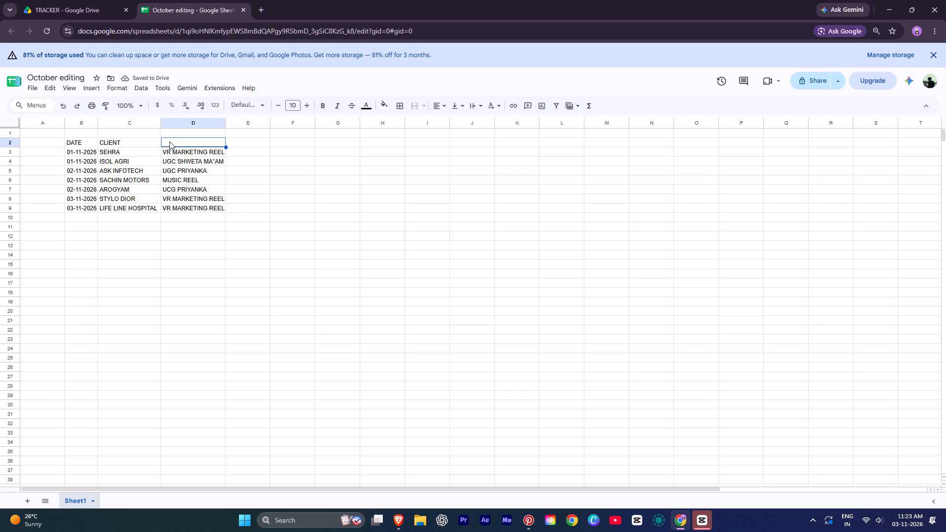
left_click(169, 141)
key("shift+t")
key("shift+y")
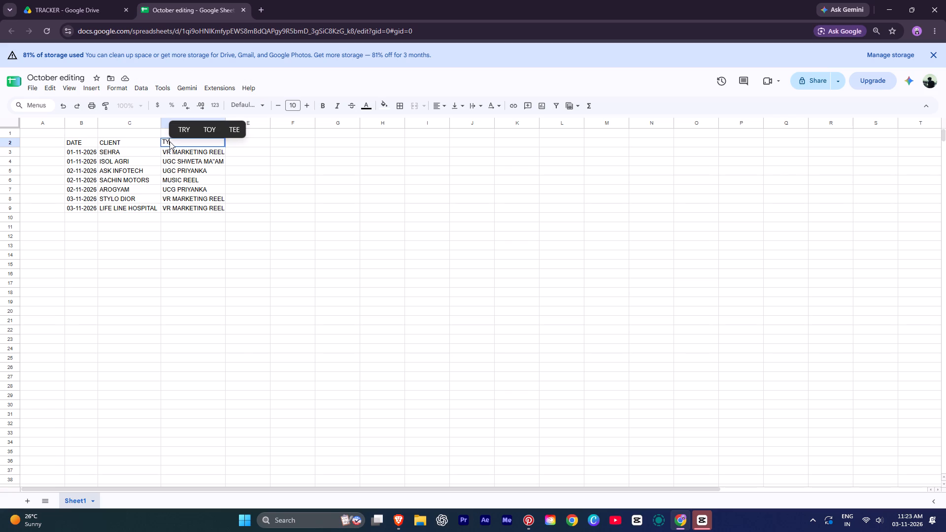
type("PE")
key("shift+BackSpace")
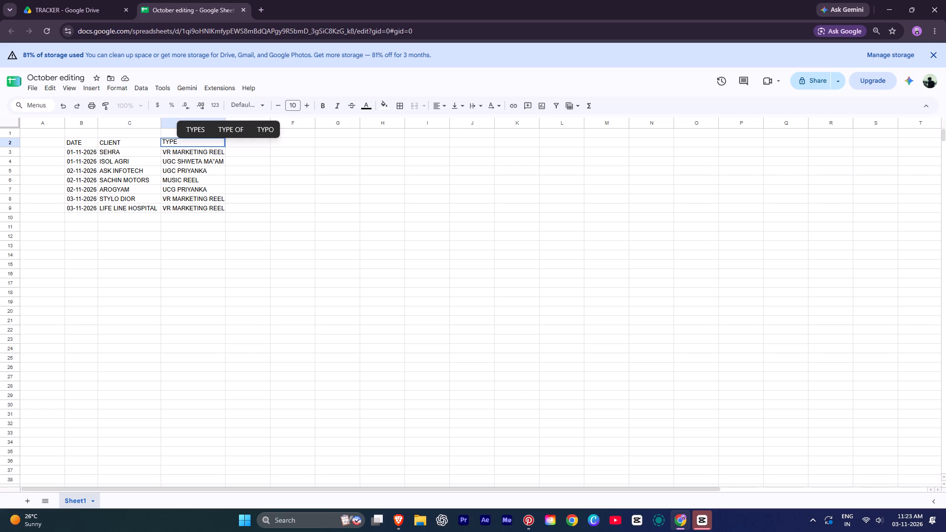
key("shift+BackSpace")
key("shift+BackSpace")
key("shift+BackSpace")
type("VIDEO T")
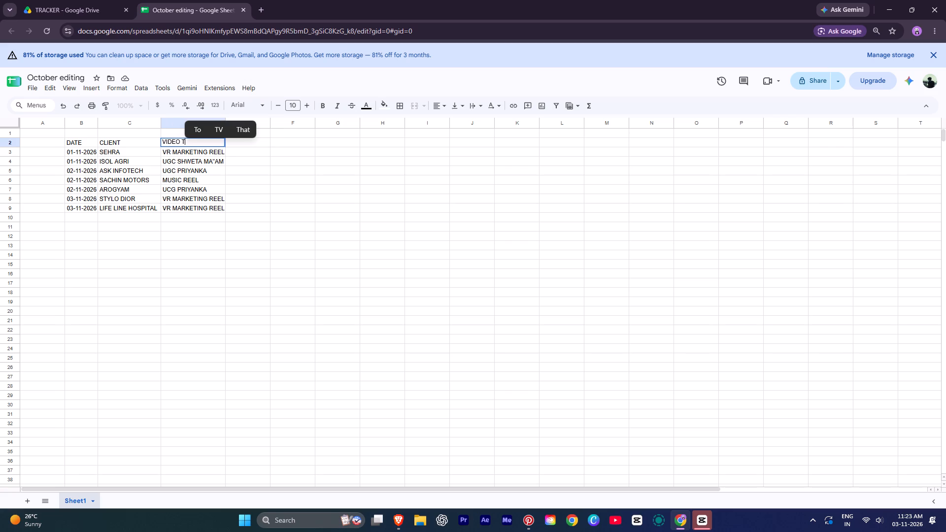
type("YPE")
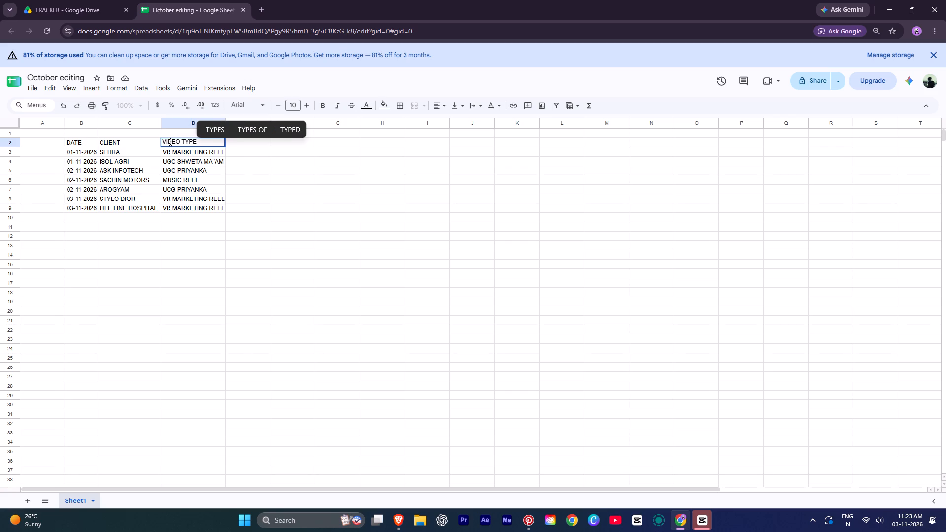
left_click(240, 142)
Add the column header S/N in A2, before the DATE header.
left_click(40, 145)
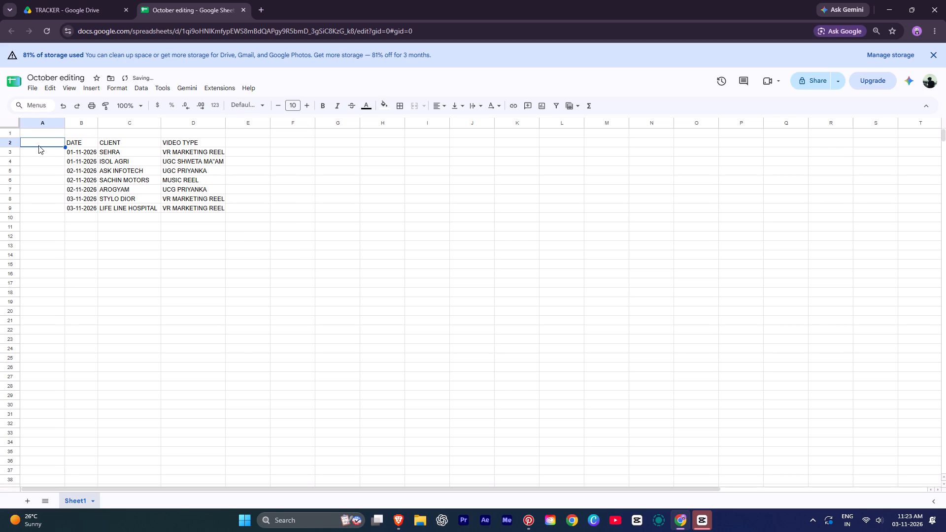
key("shift+s")
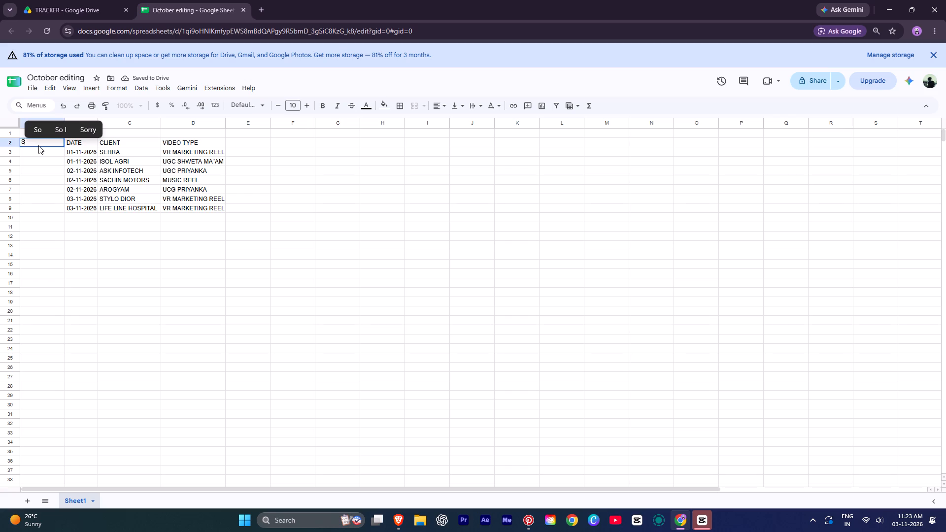
key("slash")
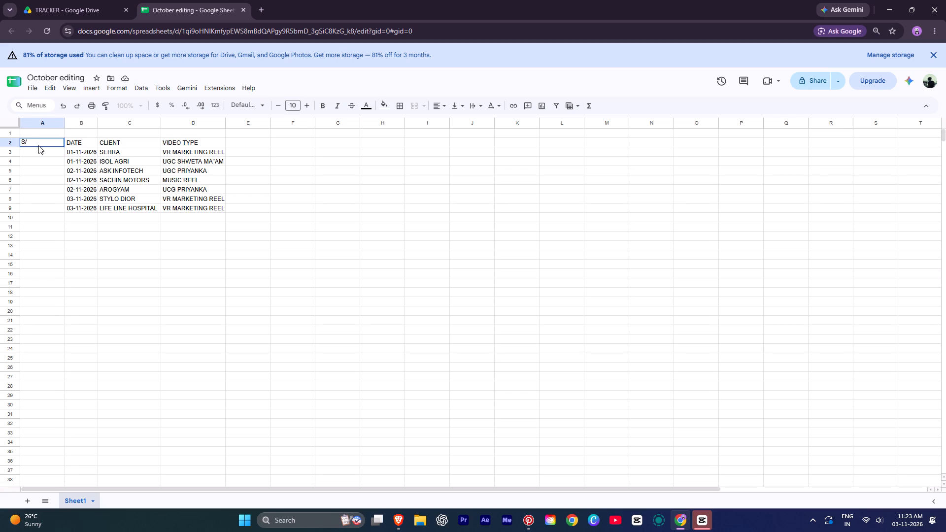
key("shift+n")
left_click(35, 150)
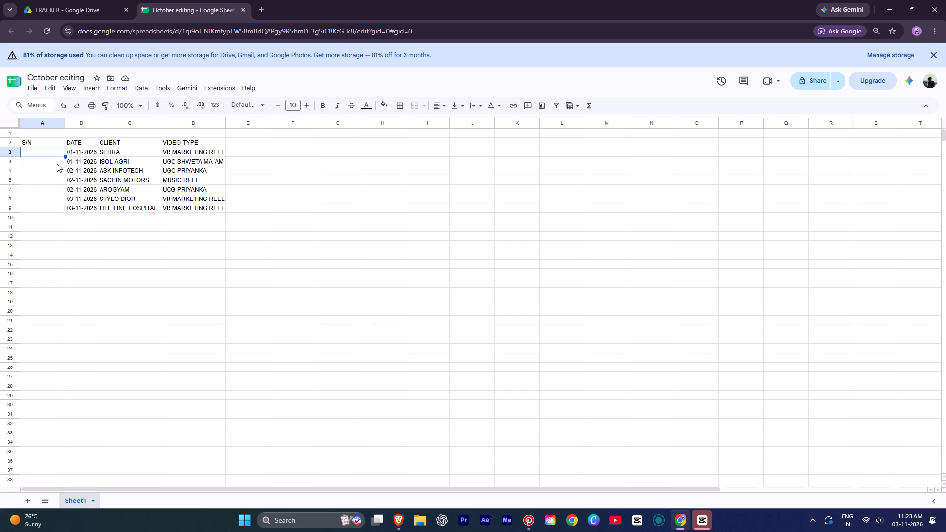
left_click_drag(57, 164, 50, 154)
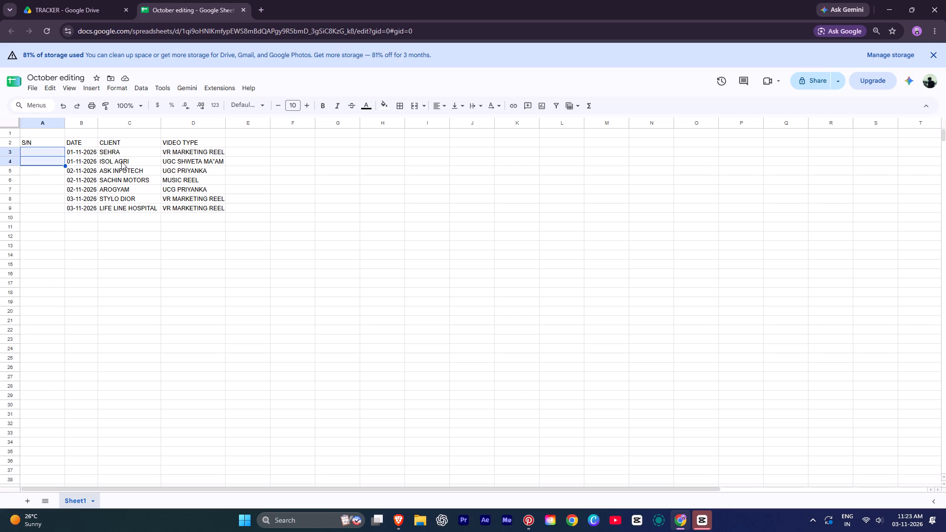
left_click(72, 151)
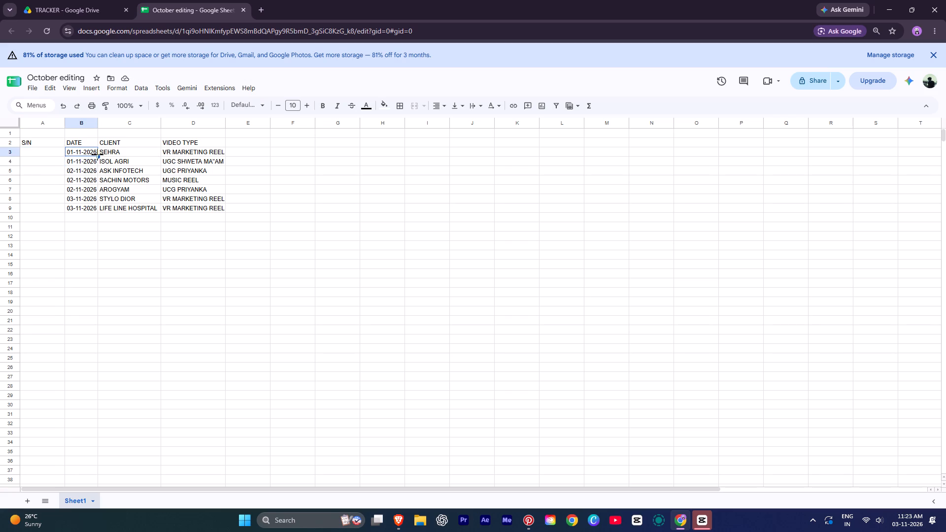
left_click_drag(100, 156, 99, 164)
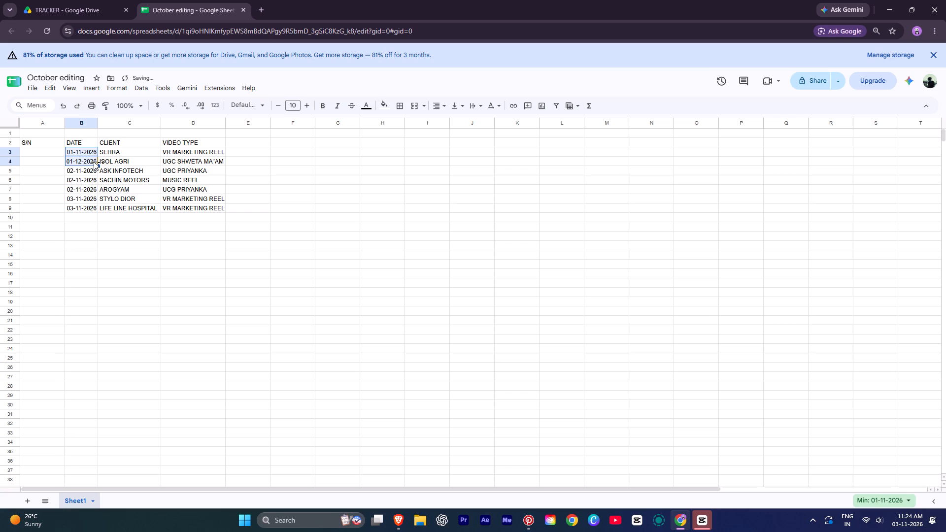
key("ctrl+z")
Fill the two 01-11-2026 date cells, B3 and B4, with a light orange background.
left_click(91, 161)
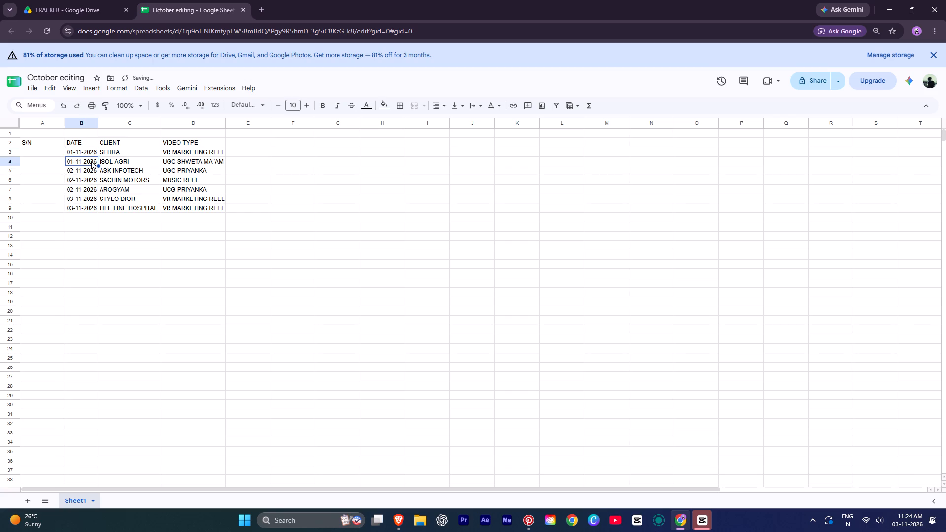
left_click(91, 148, "ctrl")
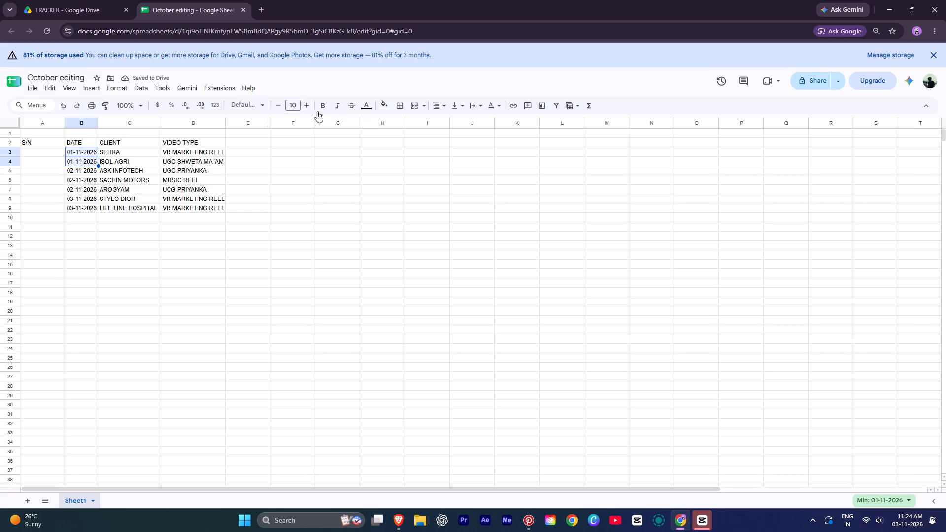
left_click(389, 111)
left_click(369, 110)
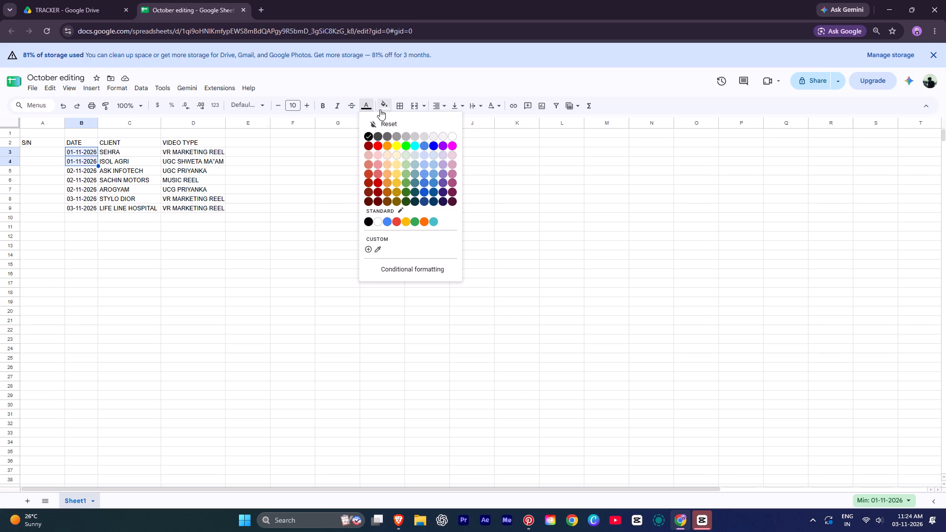
left_click(380, 109)
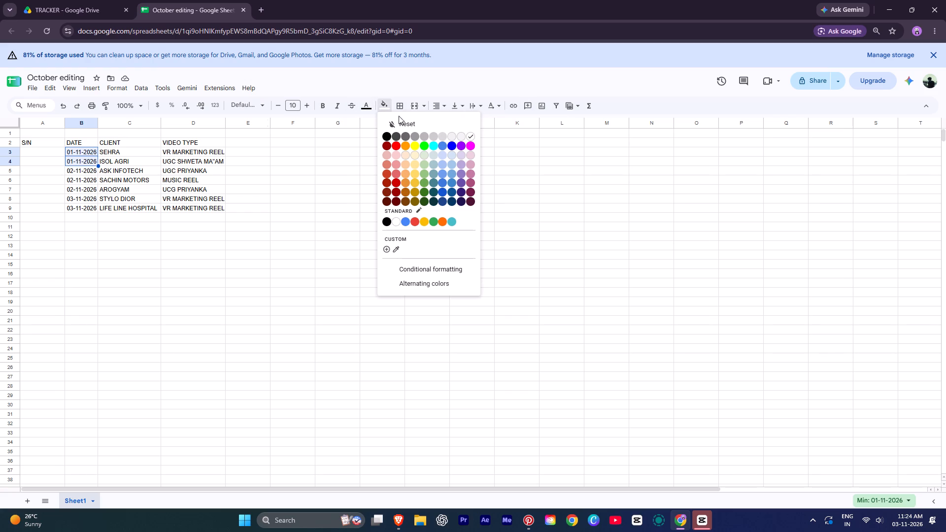
left_click(388, 105)
left_click(388, 105)
left_click(419, 143)
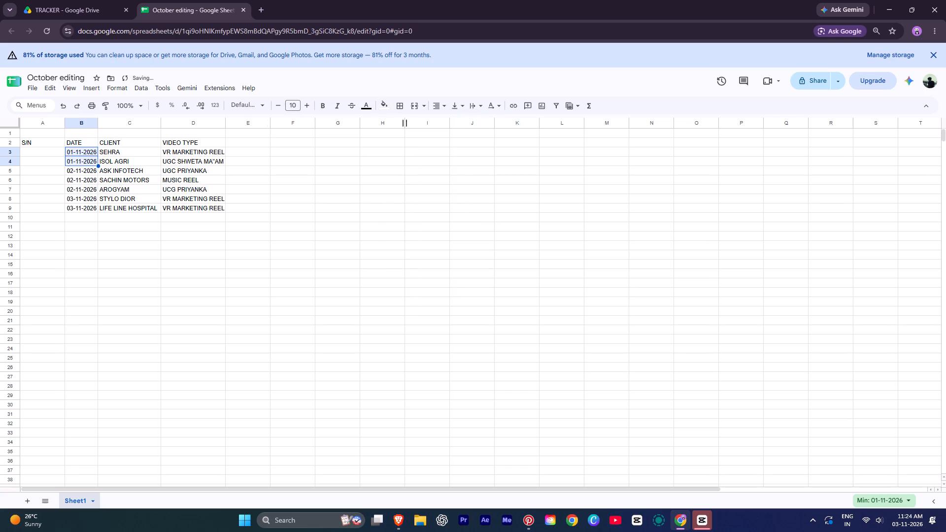
left_click(382, 107)
left_click(397, 146)
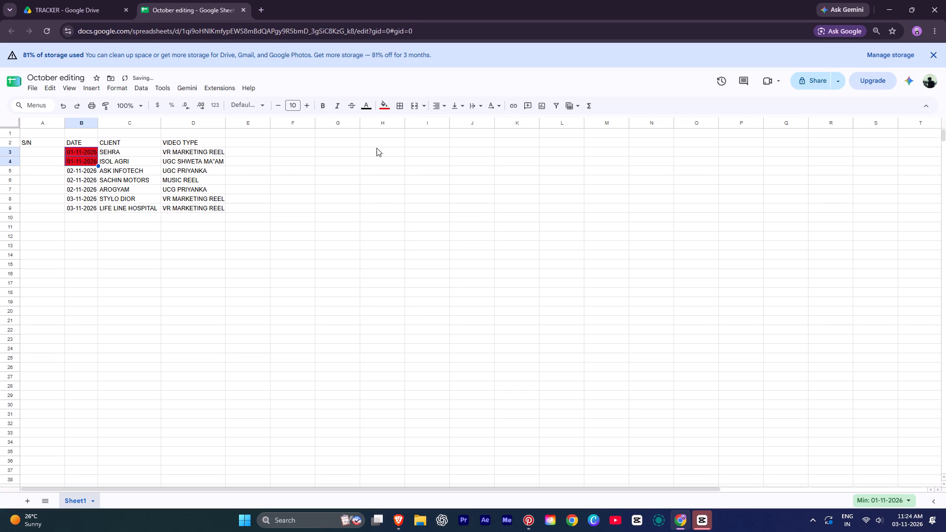
left_click(384, 107)
left_click(407, 166)
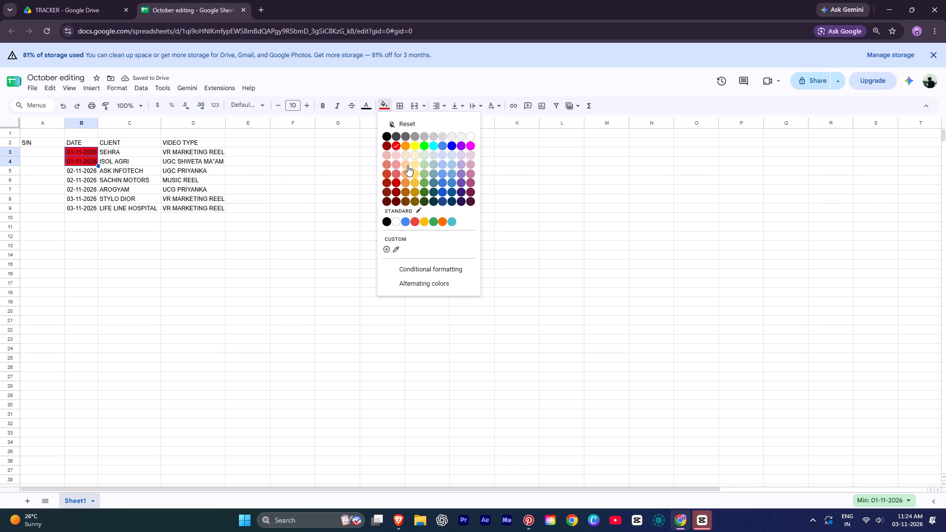
left_click(369, 160)
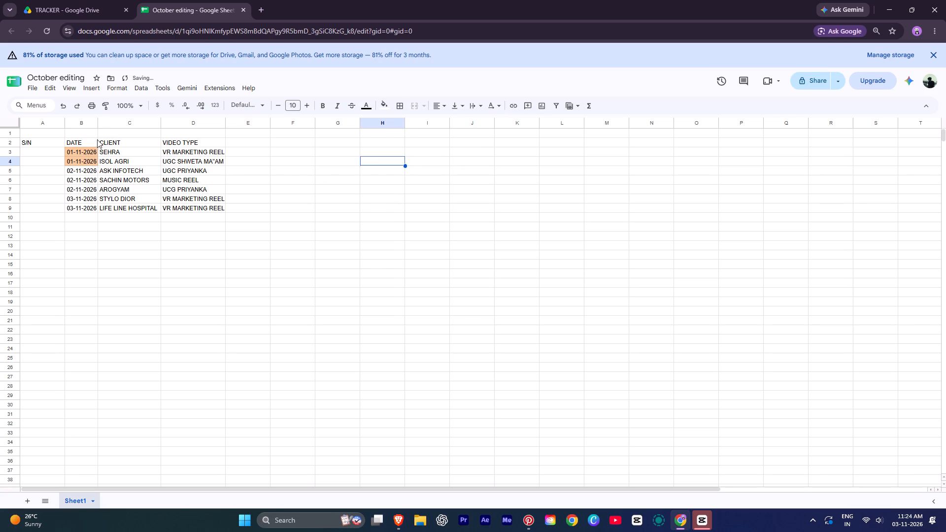
Widen the DATE column B slightly beyond the width of its dates.
left_click_drag(97, 120, 111, 123)
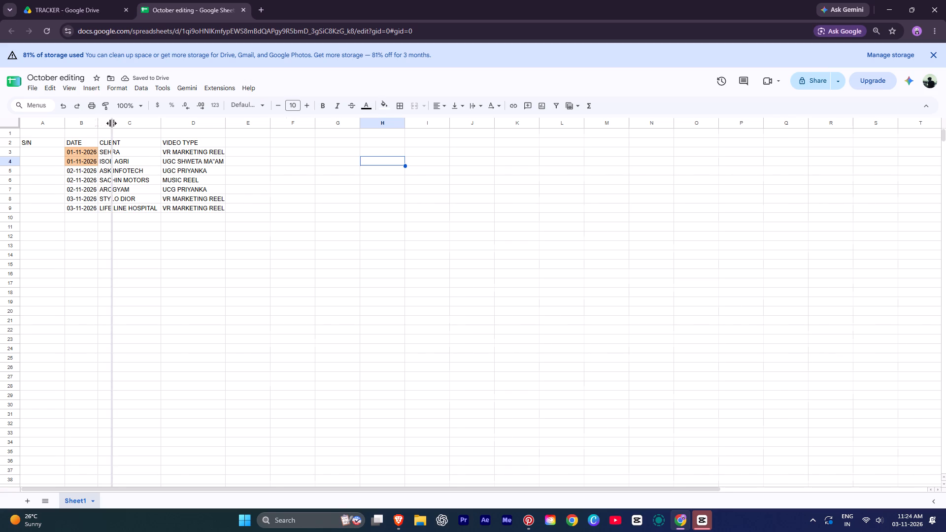
left_click_drag(111, 123, 113, 123)
Centre-align the dates in B3 to B9 horizontally.
left_click_drag(70, 151, 70, 158)
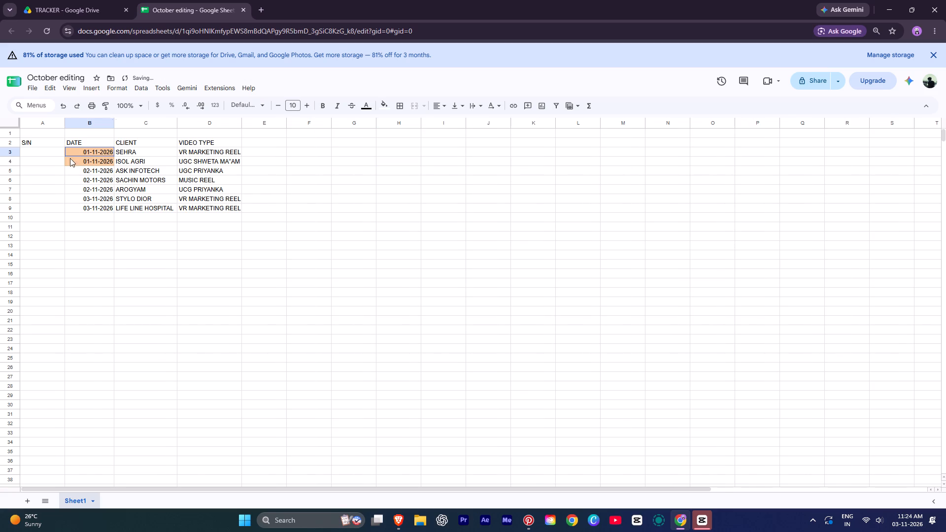
left_click_drag(70, 158, 82, 204)
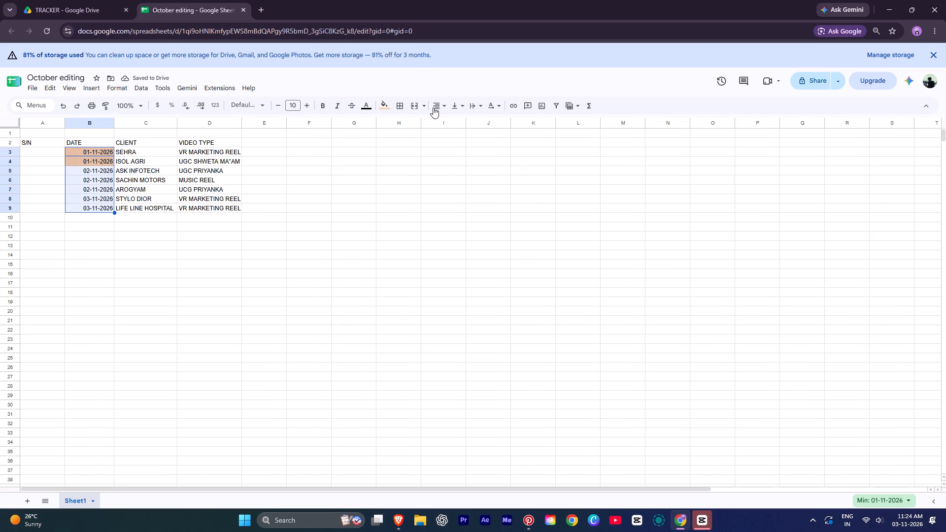
left_click(435, 108)
left_click(453, 123)
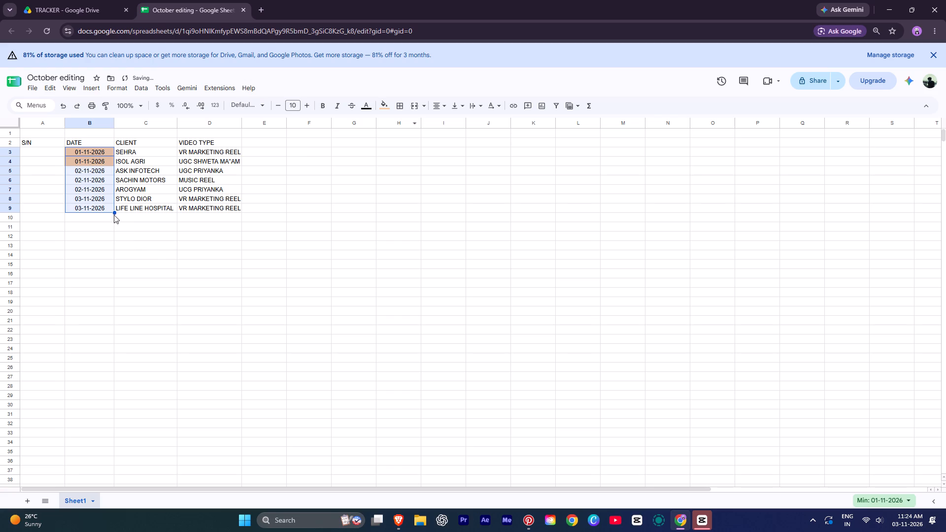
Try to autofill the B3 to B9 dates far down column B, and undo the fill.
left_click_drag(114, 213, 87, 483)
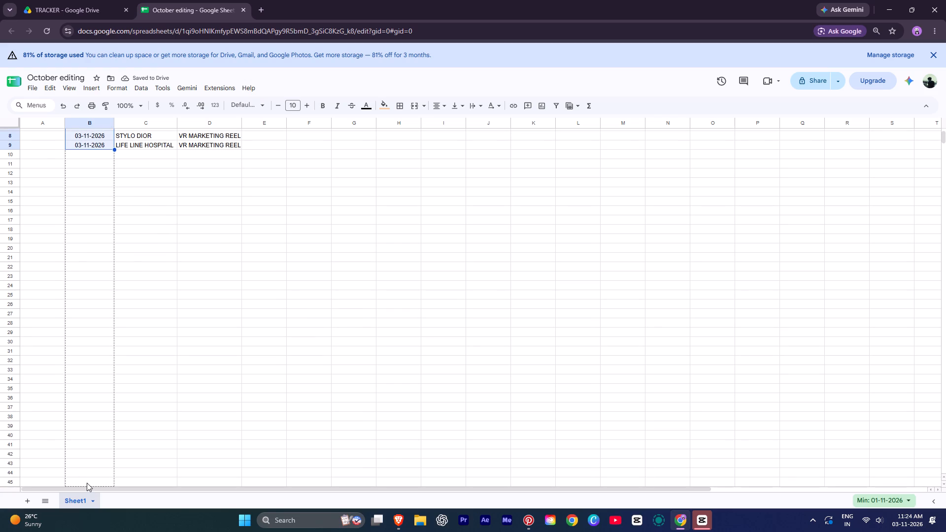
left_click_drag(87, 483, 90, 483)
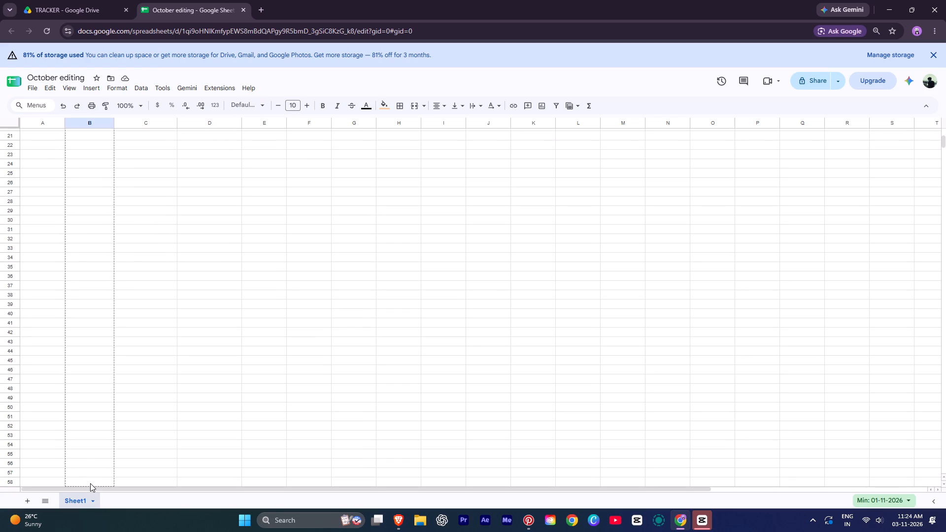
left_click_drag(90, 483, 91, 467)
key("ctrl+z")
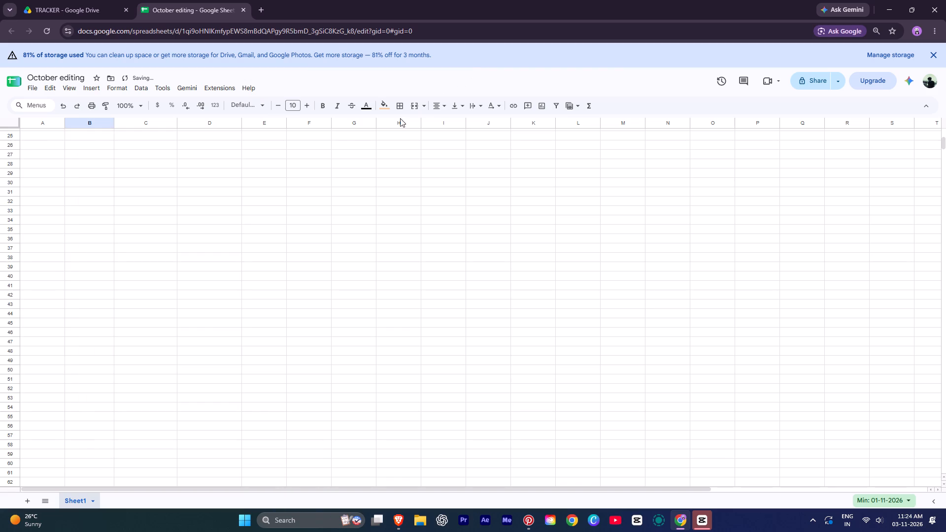
Centre-align the empty date cells from B10 down to B60.
scroll(71, 224, "up", 9)
left_click(101, 220)
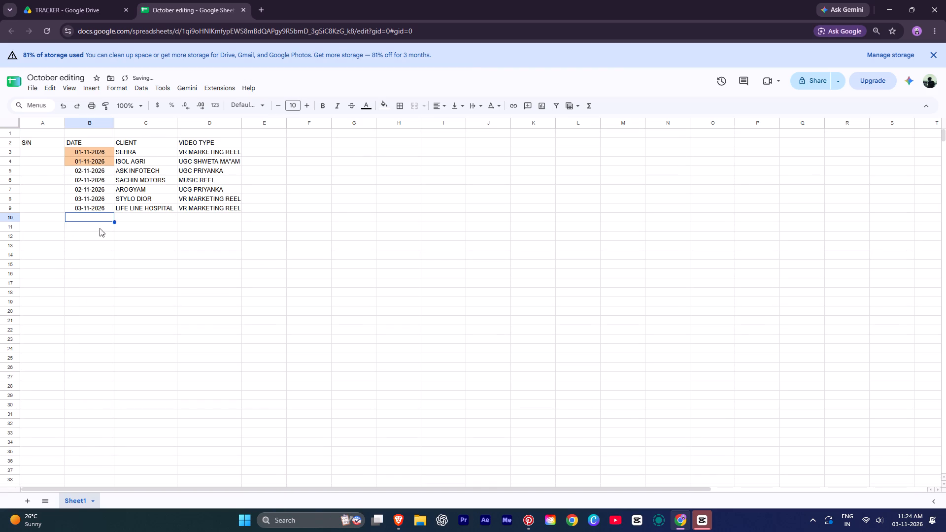
left_click_drag(114, 223, 92, 478)
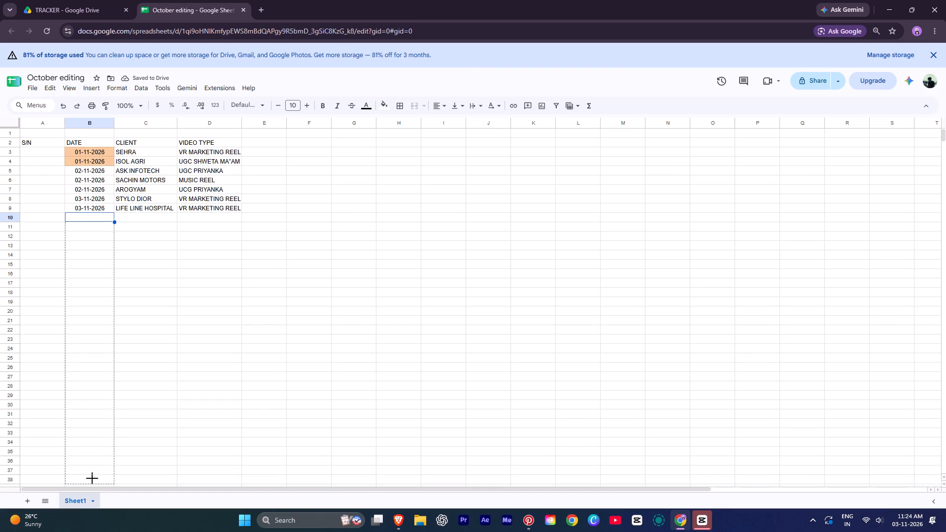
left_click_drag(92, 478, 84, 492)
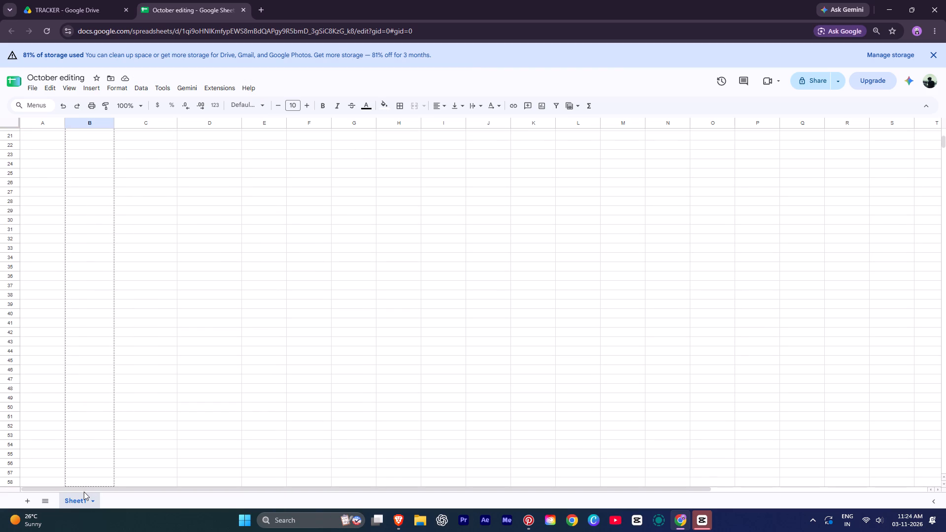
left_click_drag(84, 492, 80, 480)
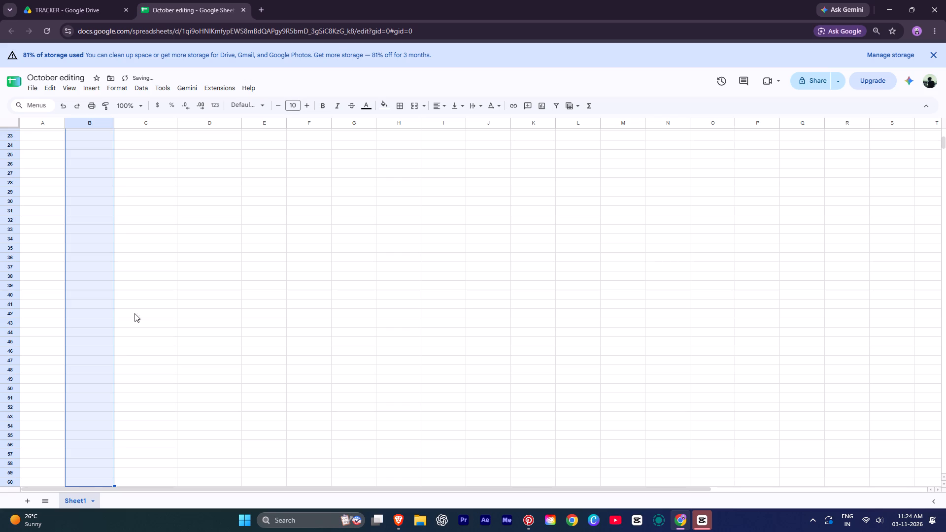
left_click(438, 104)
left_click(456, 118)
scroll(101, 238, "up", 6)
scroll(101, 238, "down", 2)
scroll(101, 238, "up", 2)
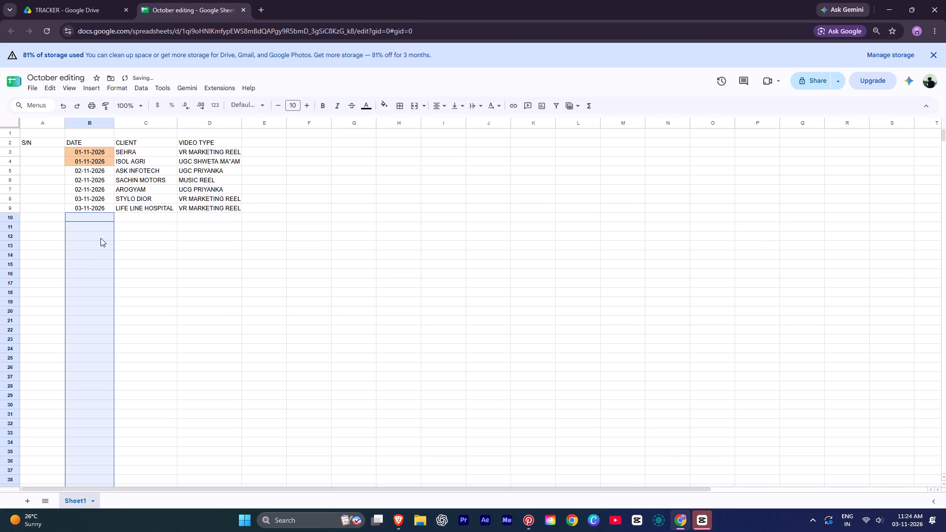
Extend the empty date cells in column B down to row 62 and centre-align B10 to B62 horizontally.
scroll(100, 240, "down", 8)
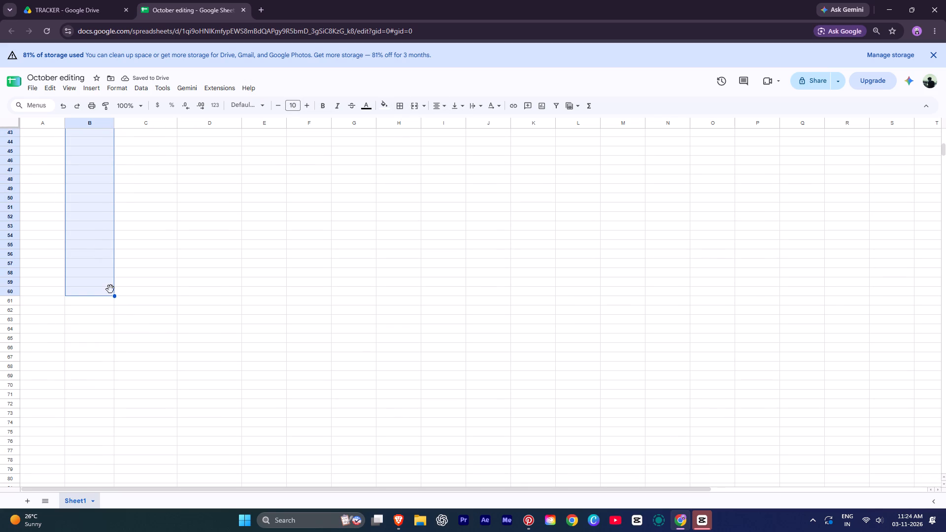
left_click_drag(114, 297, 112, 308)
left_click(440, 109)
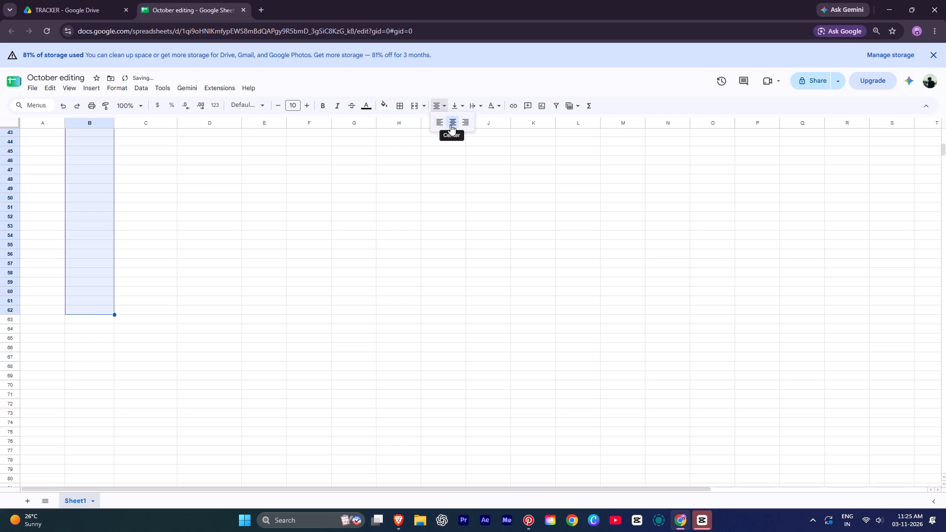
left_click(450, 125)
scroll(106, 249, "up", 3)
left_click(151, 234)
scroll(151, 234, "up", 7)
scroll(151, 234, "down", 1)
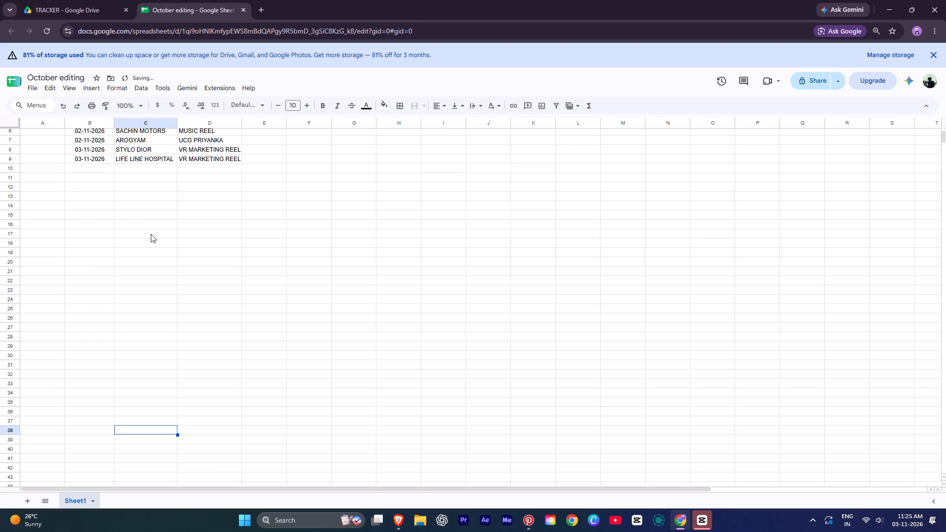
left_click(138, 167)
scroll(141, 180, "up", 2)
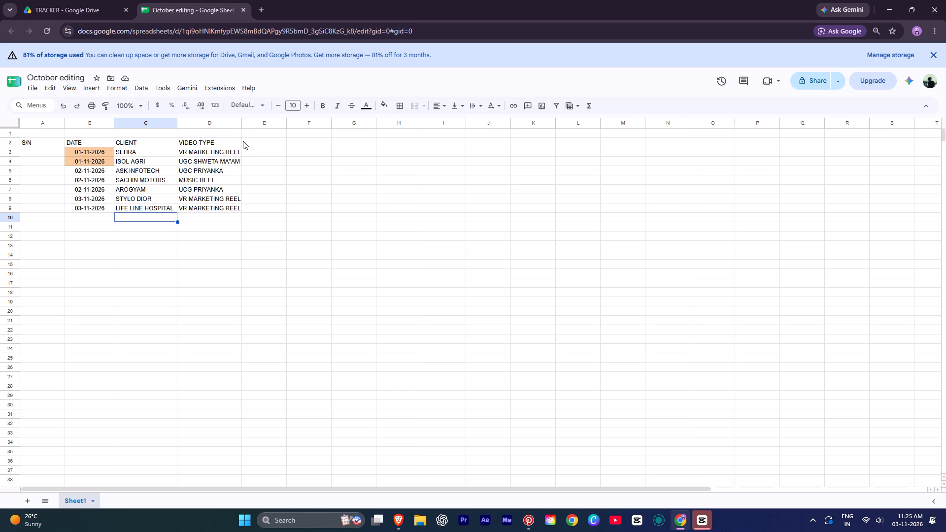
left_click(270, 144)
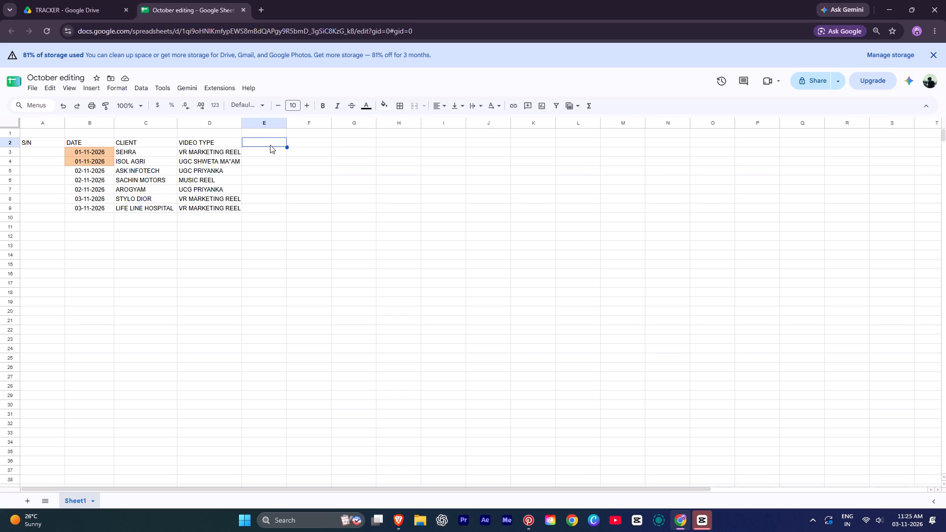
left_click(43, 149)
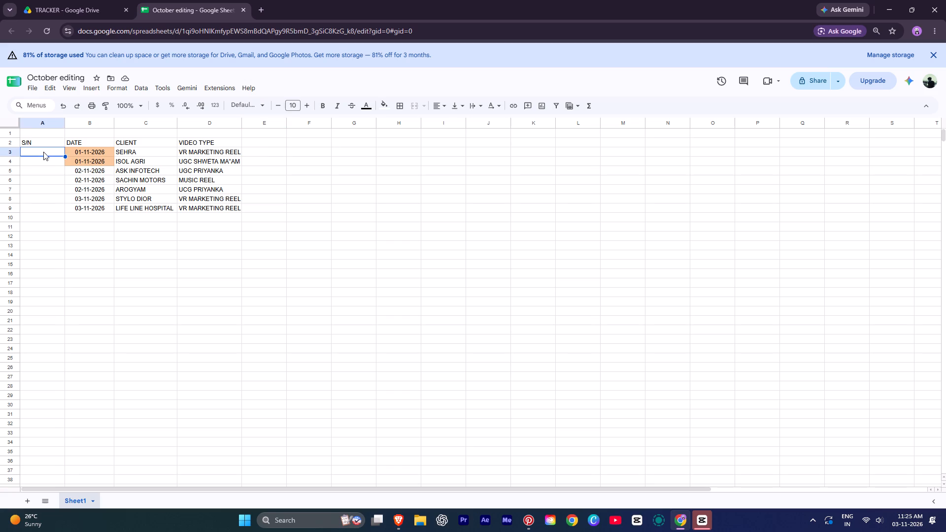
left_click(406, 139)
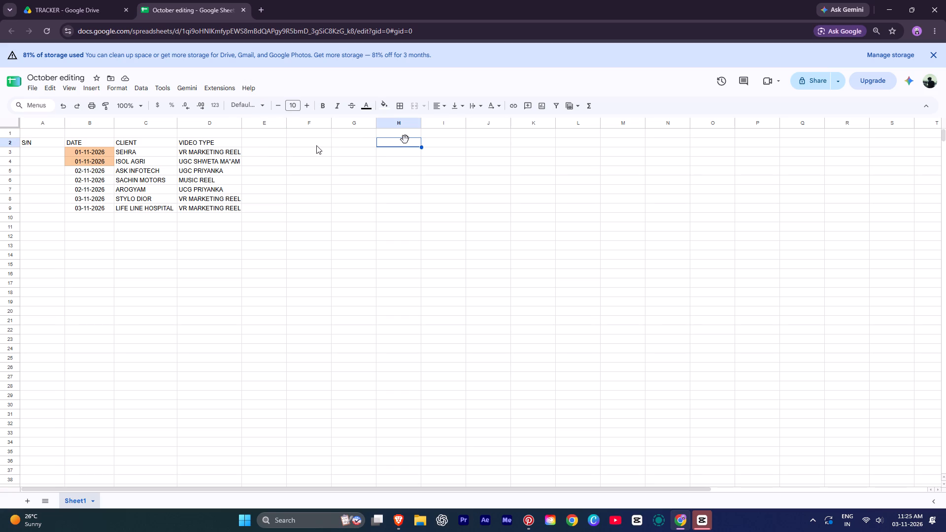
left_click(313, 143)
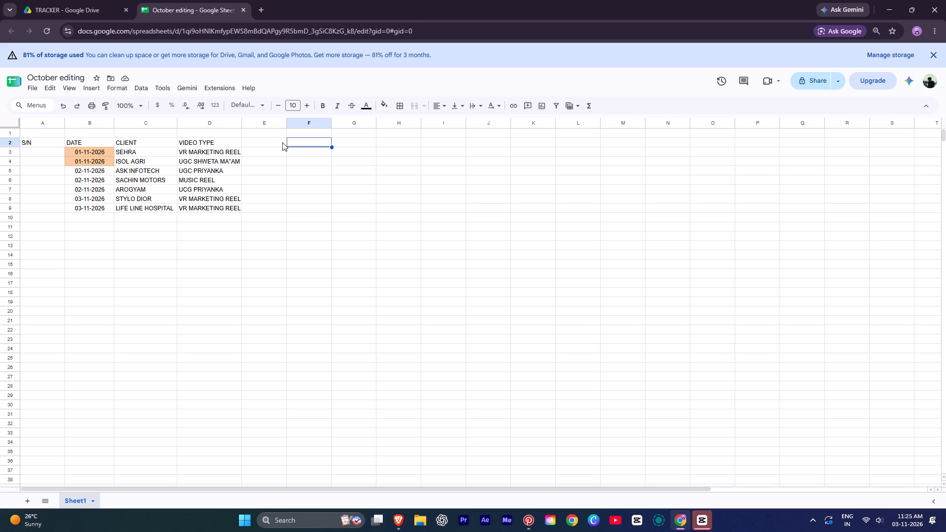
Widen the CLIENT column C and the VIDEO TYPE column D slightly beyond the width of their text.
left_click_drag(242, 122, 253, 126)
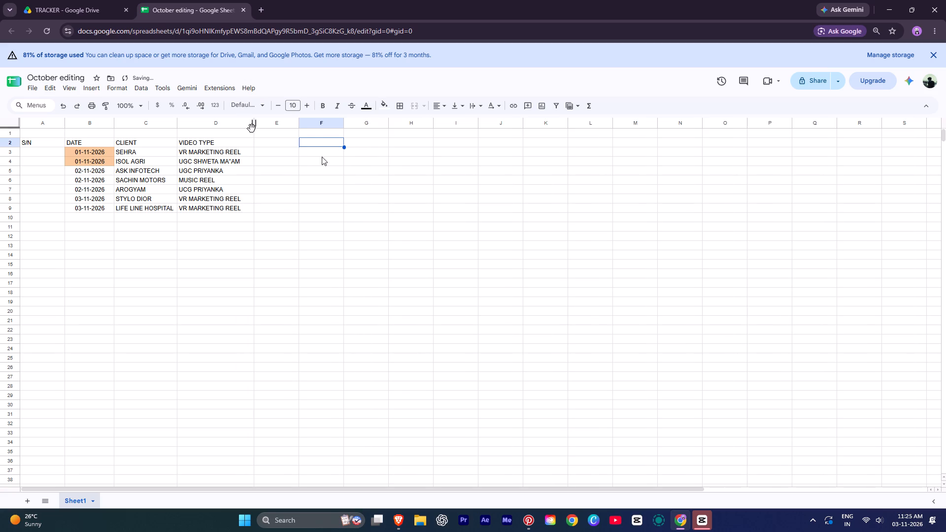
left_click_drag(178, 124, 180, 124)
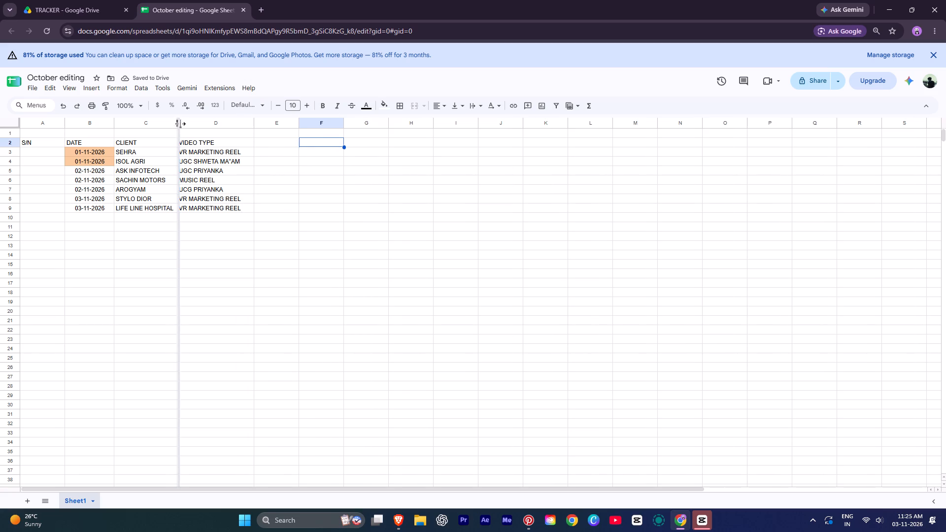
left_click_drag(180, 124, 183, 125)
left_click(263, 127)
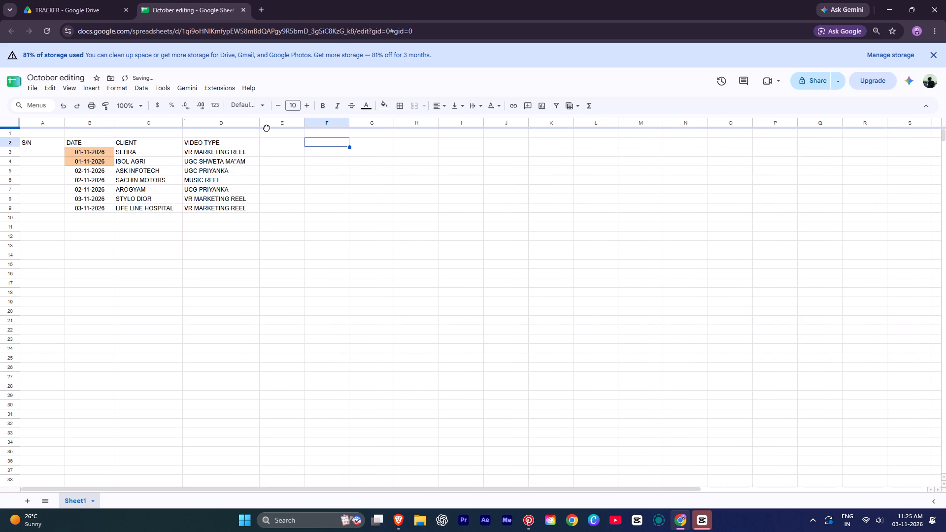
left_click(261, 123)
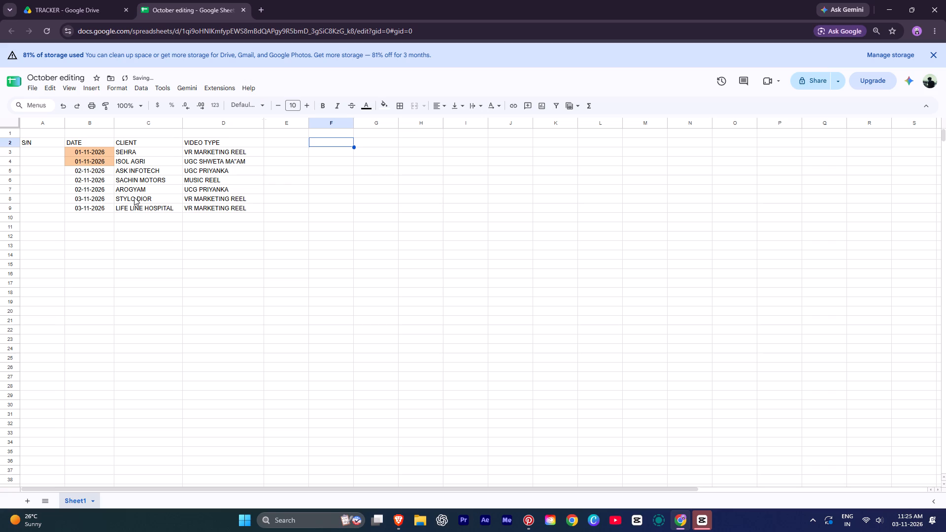
scroll(137, 197, "up", 6)
View the TRACKER folder in Google Drive, and switch to the Claude chat about October's video editing accounts.
left_click(56, 0)
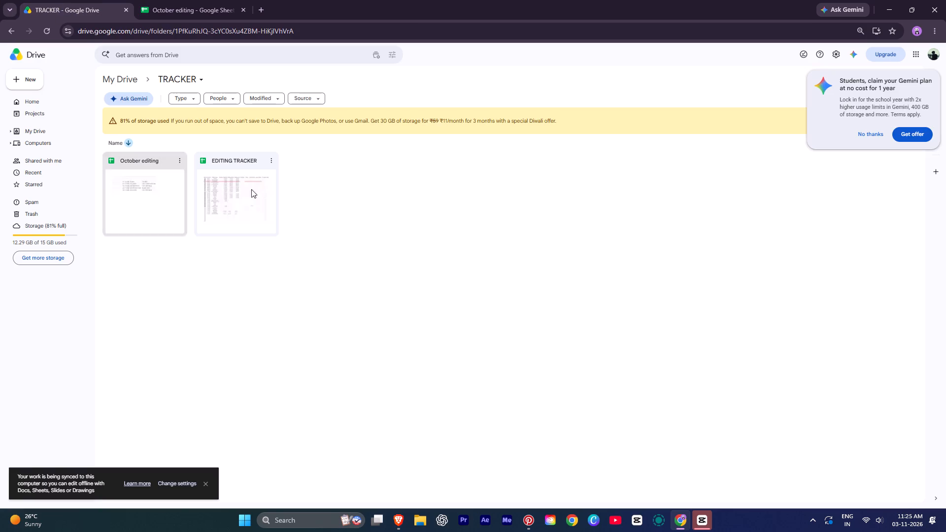
left_click(491, 262)
key("alt+Tab")
left_click(493, 220, "alt")
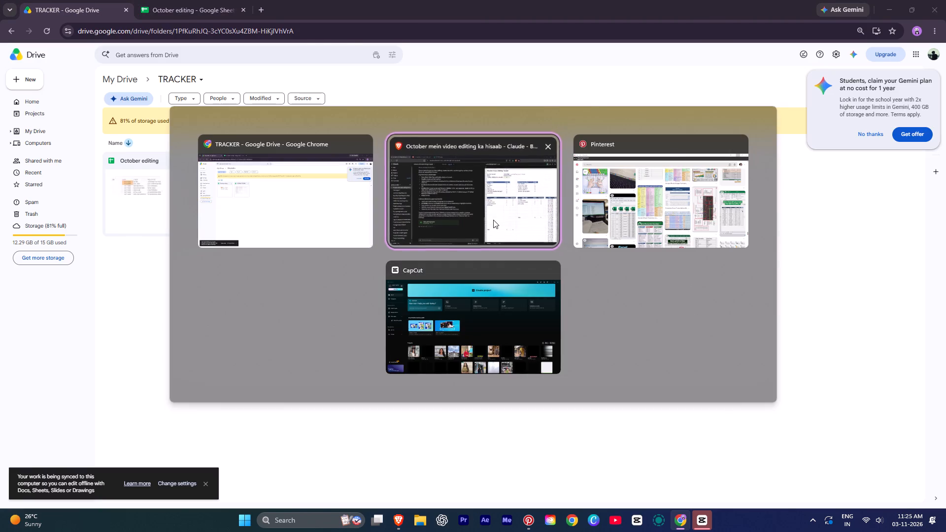
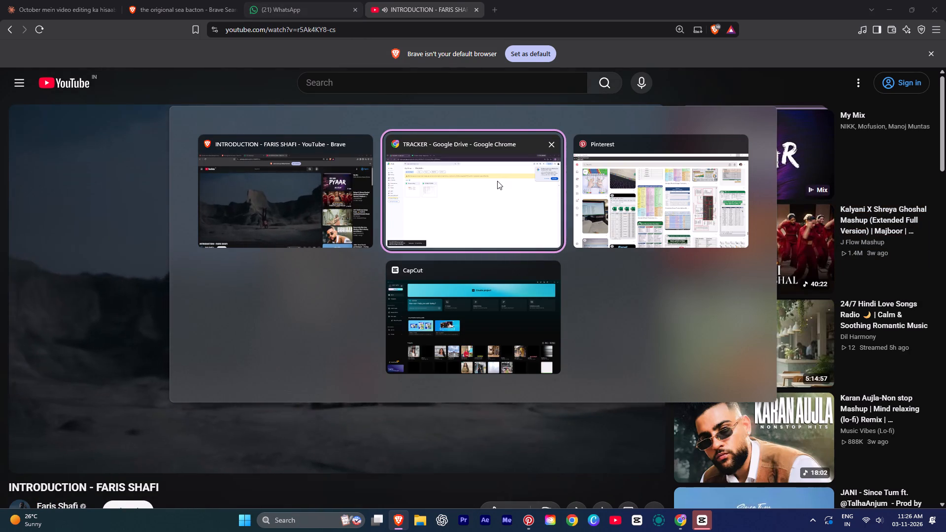
Return to the October editing sheet in Chrome and fill the three 02-11-2026 date cells, B5 to B7, with light red.
left_click(497, 181, "alt")
left_click(217, 0)
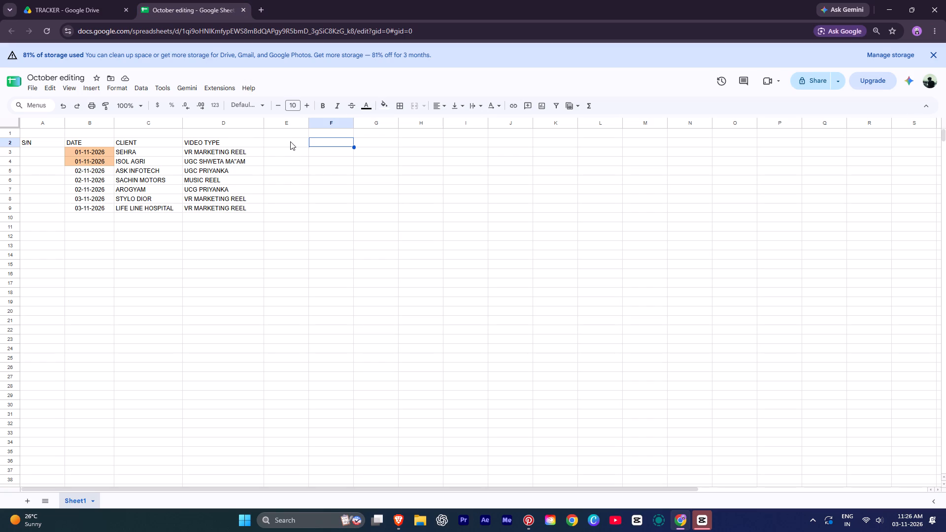
left_click(290, 141)
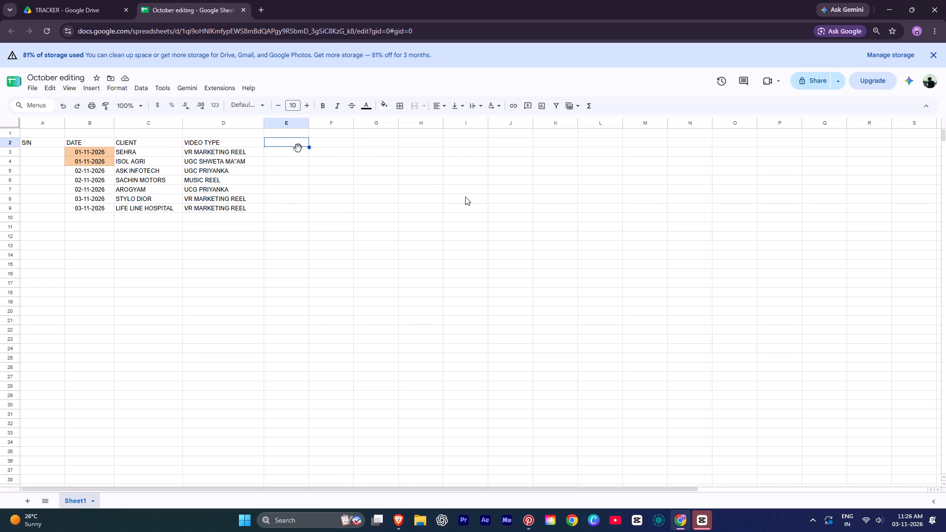
left_click(451, 142)
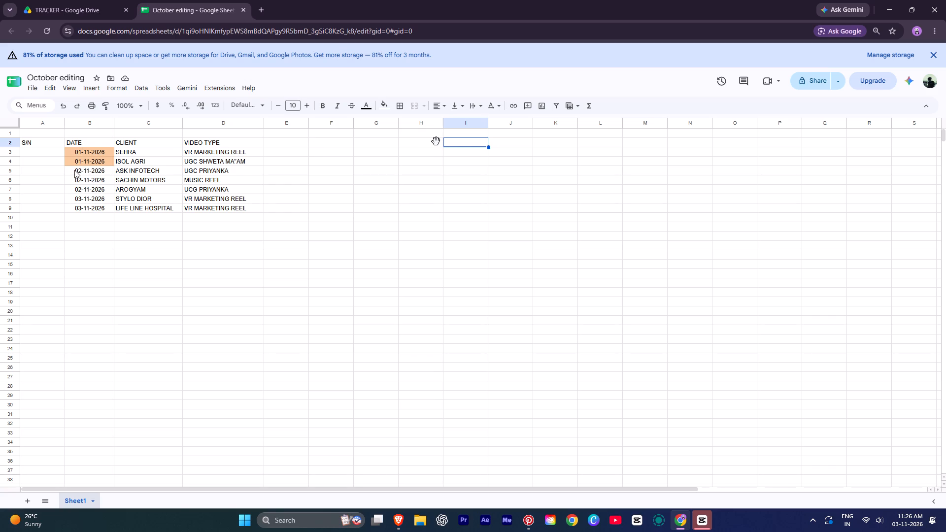
left_click_drag(70, 169, 72, 188)
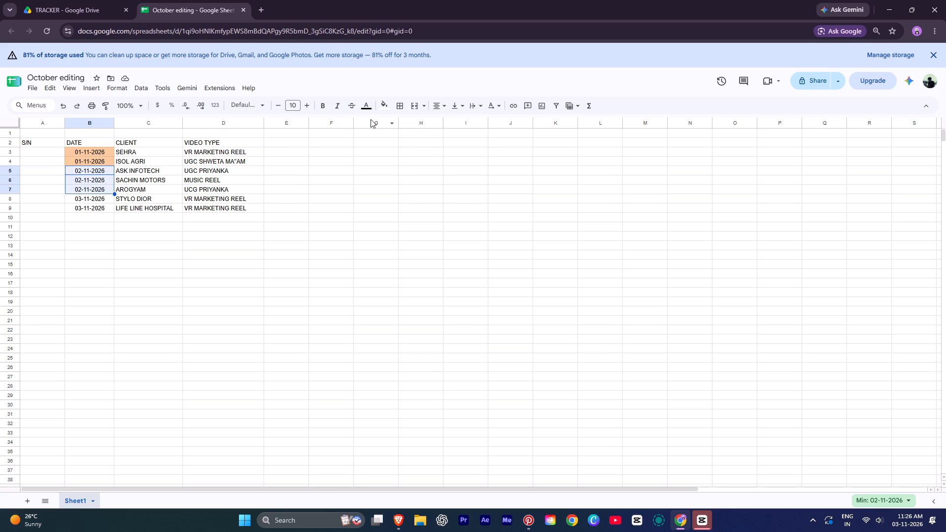
left_click(388, 107)
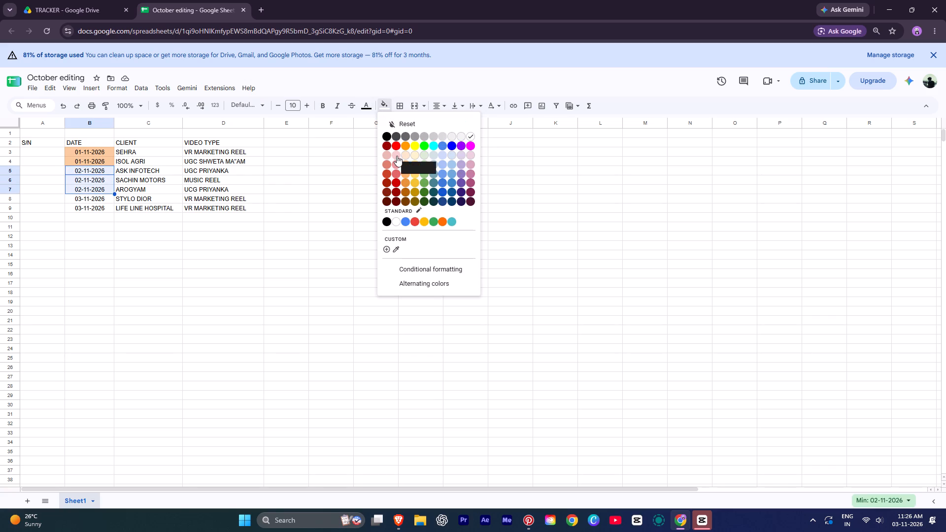
left_click(396, 171)
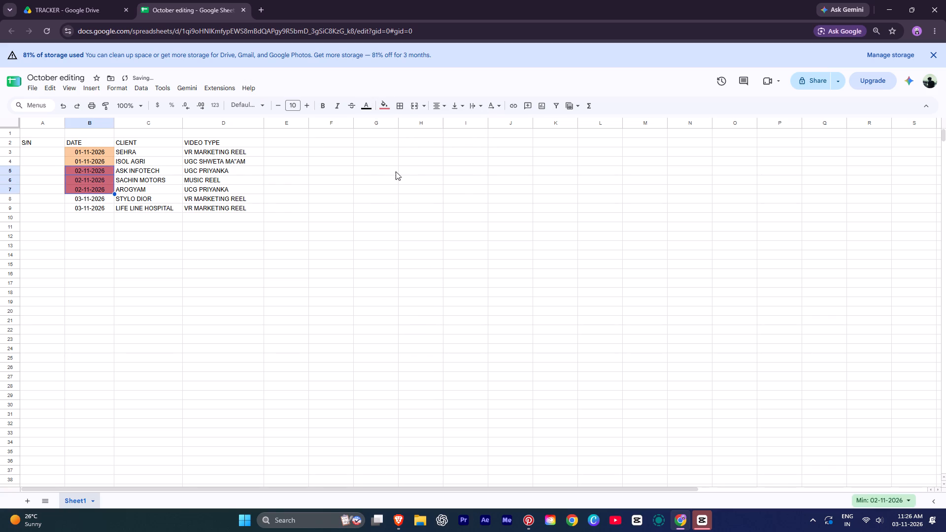
left_click(419, 144)
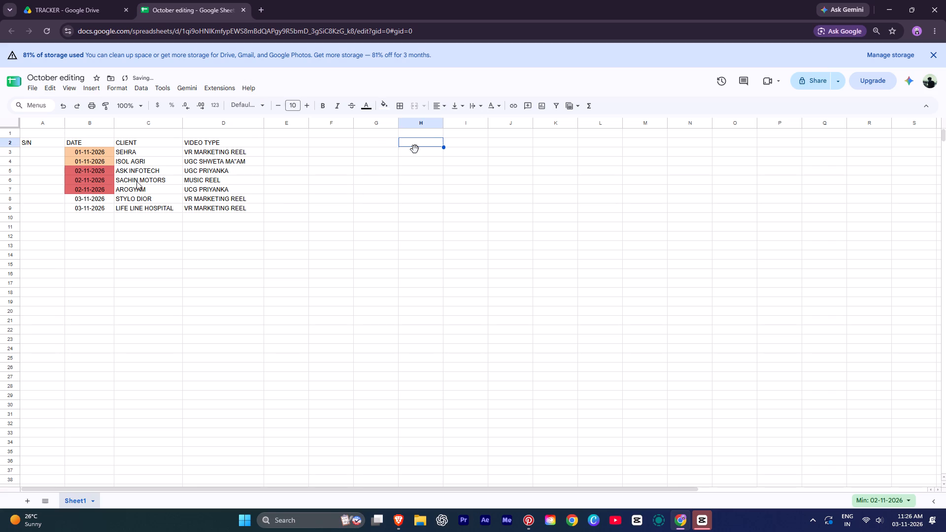
scroll(165, 180, "up", 1, "alt")
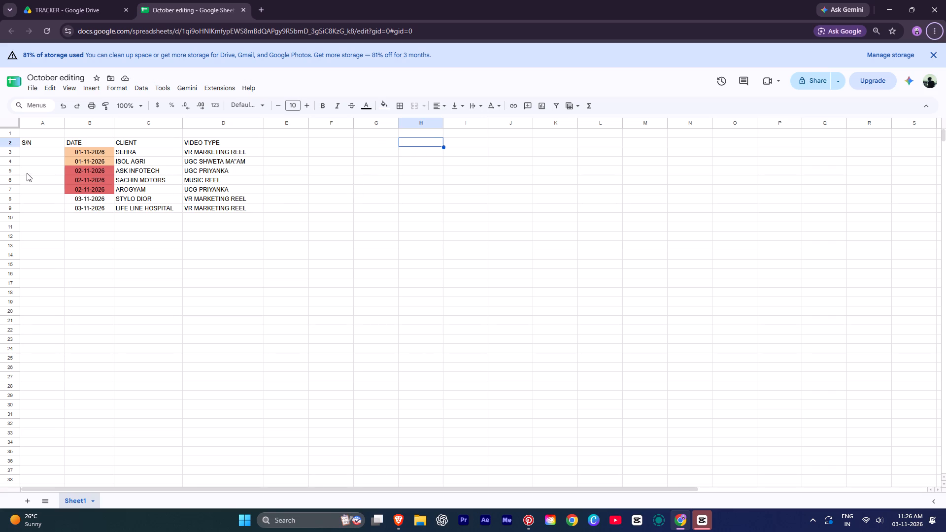
Number the S/N column from 1 to 60 by entering 1 in A3 and filling the series down to A62.
left_click(43, 153)
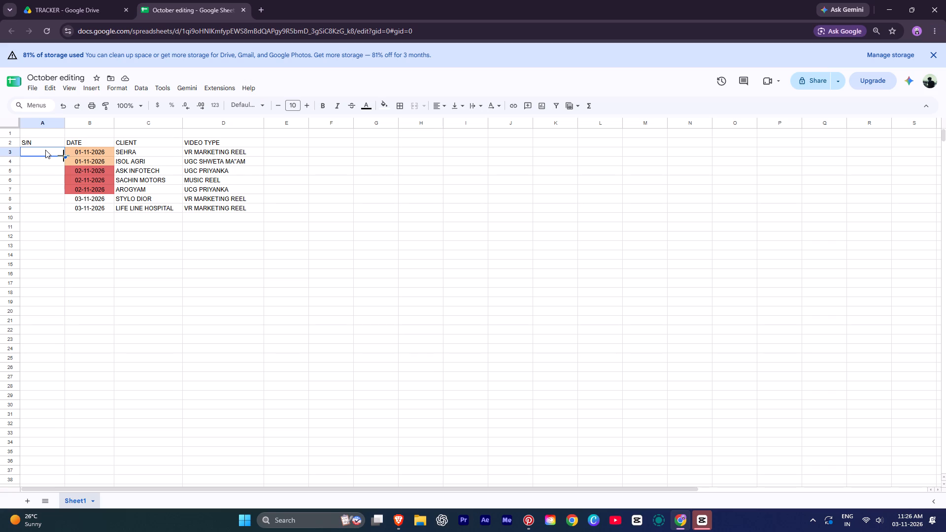
key("1")
scroll(41, 221, "down", 1, "ctrl")
left_click(46, 154)
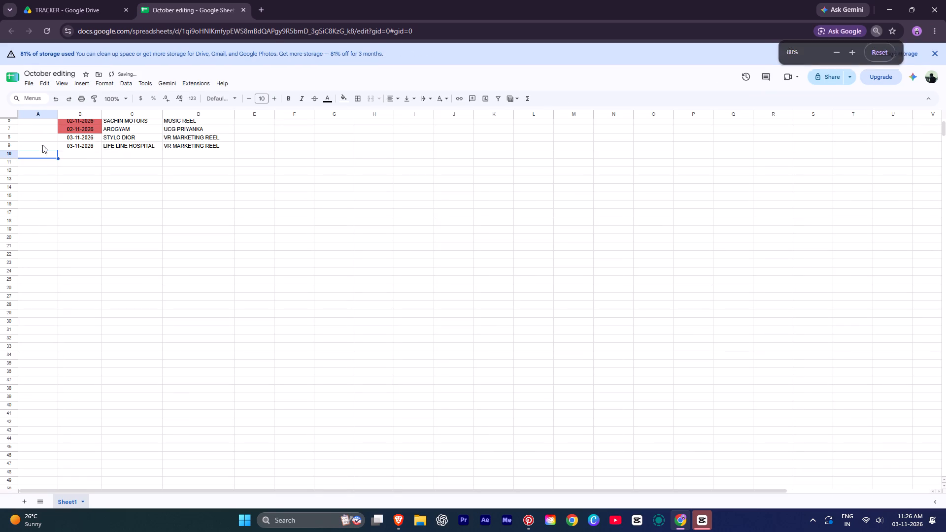
left_click(41, 141)
scroll(38, 150, "up", 6, "shift")
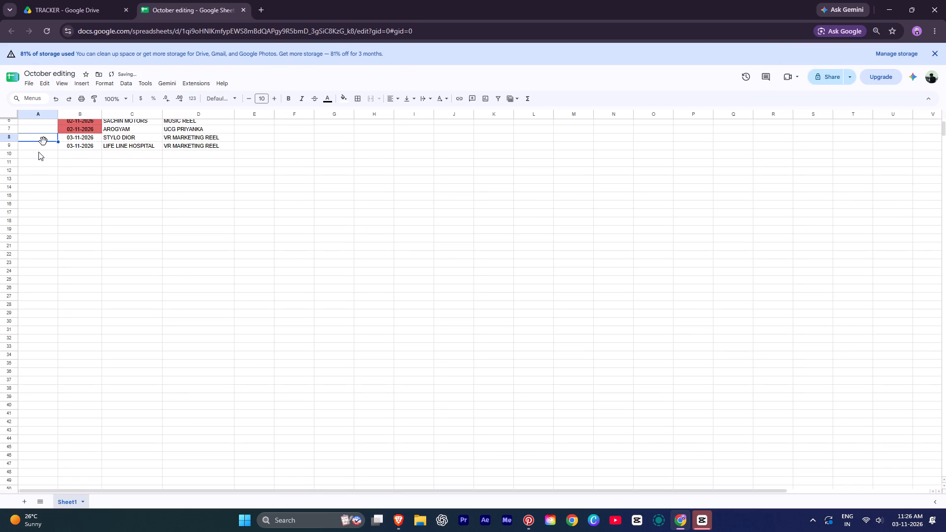
scroll(38, 153, "up", 3, "alt")
left_click(44, 137)
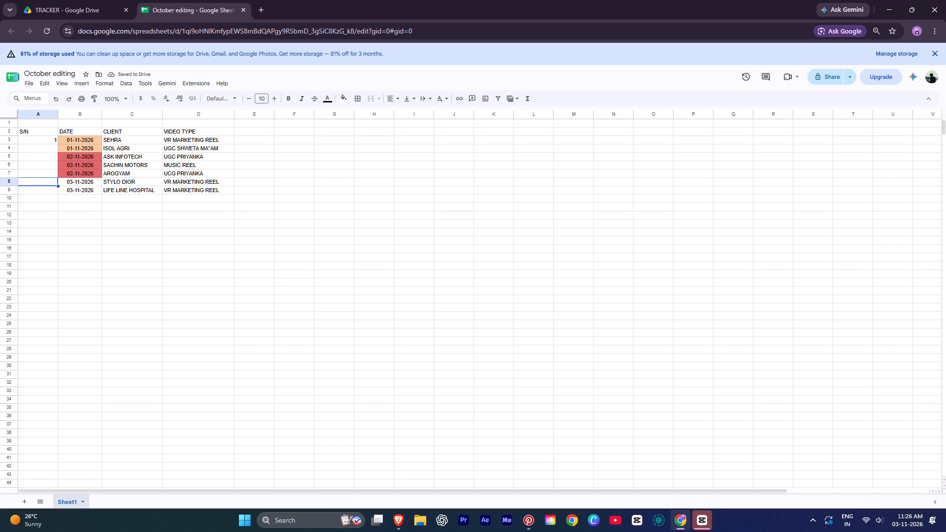
left_click_drag(58, 144, 18, 481, "ctrl")
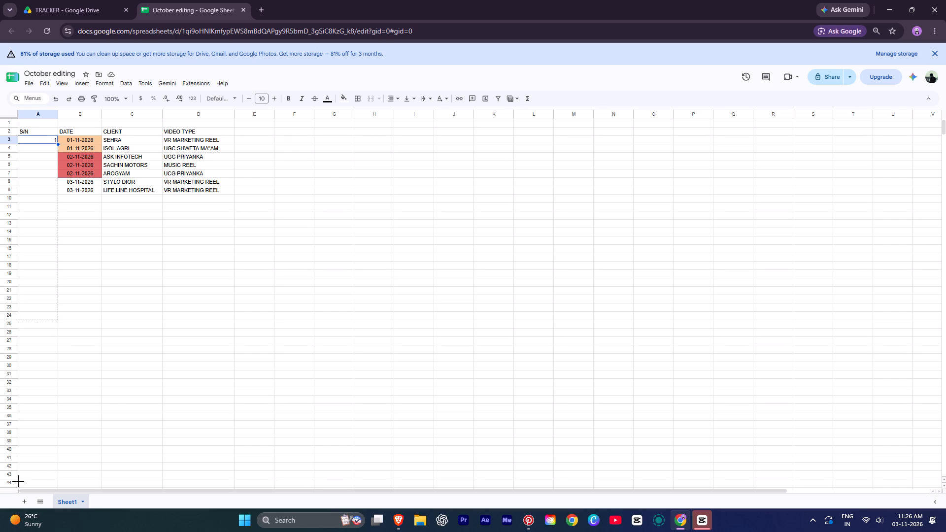
left_click_drag(18, 481, 32, 487, "ctrl")
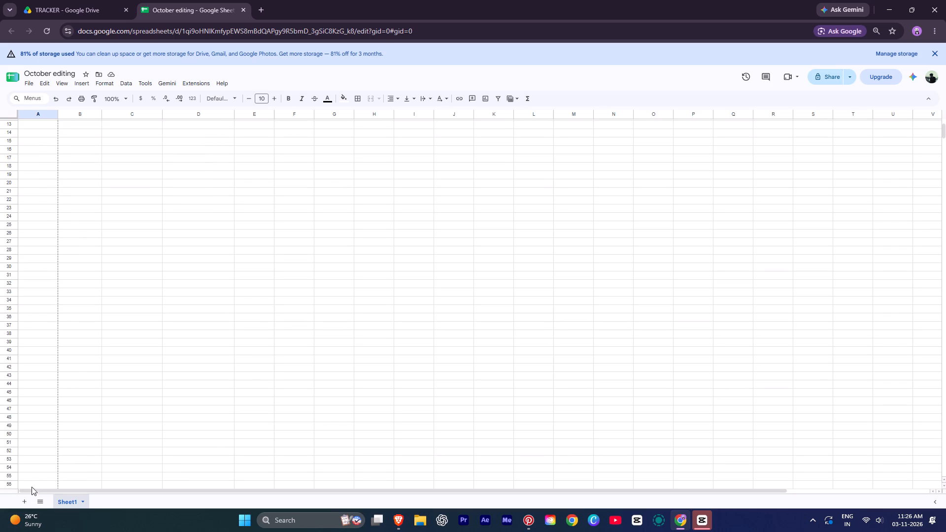
left_click_drag(32, 487, 30, 405, "ctrl")
left_click(101, 407)
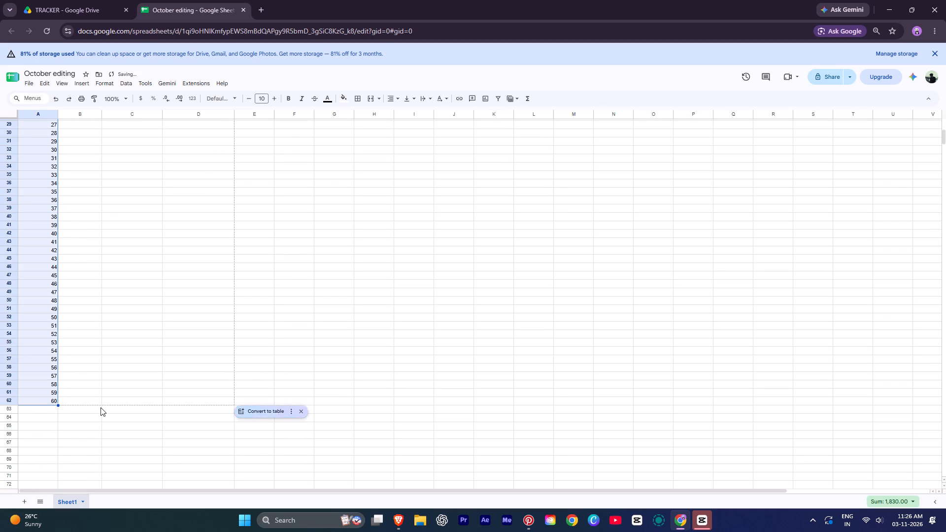
Centre-align the serial numbers in A3 to A62 horizontally.
scroll(58, 384, "up", 7)
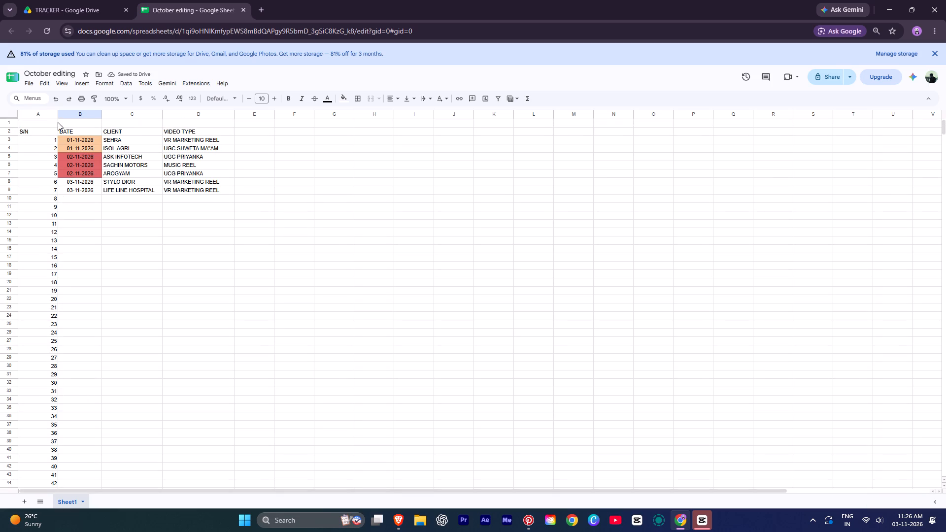
left_click(57, 116)
left_click_drag(33, 140, 33, 482)
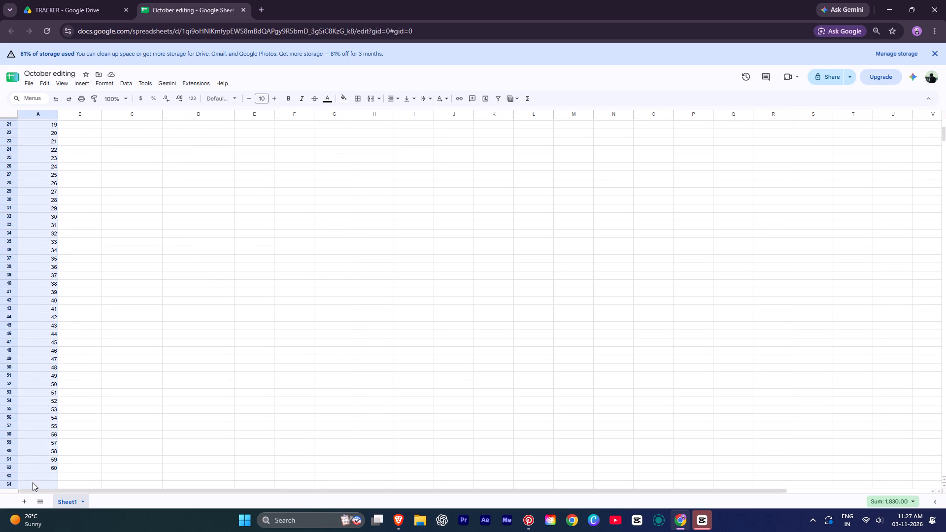
left_click_drag(33, 482, 36, 466)
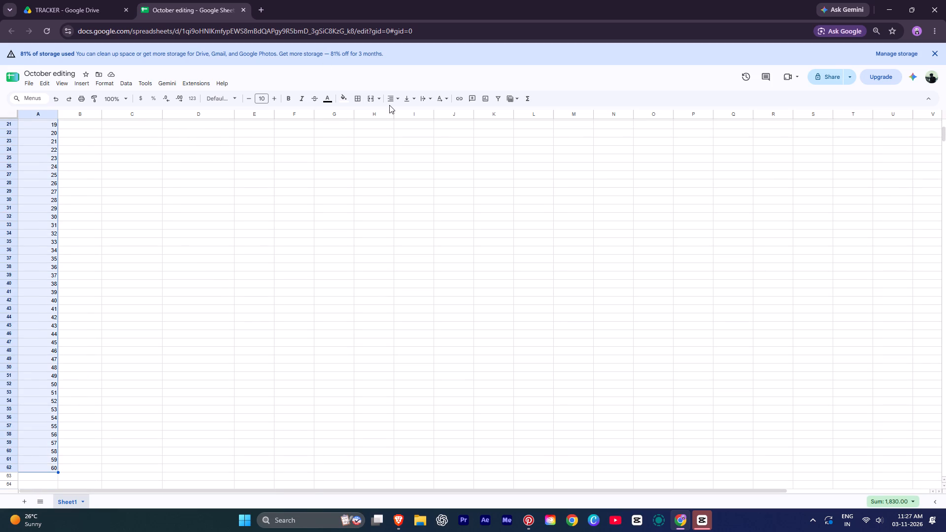
left_click(389, 93)
left_click(405, 113)
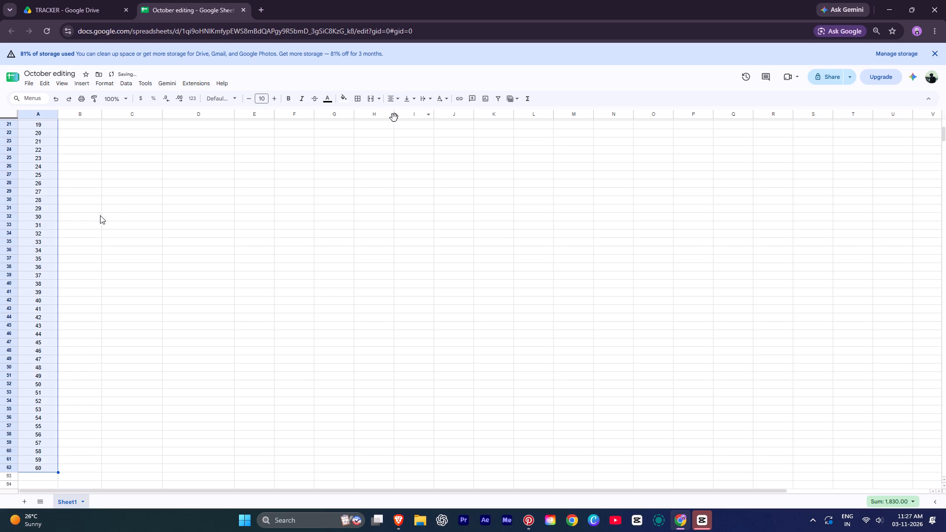
left_click(70, 215)
scroll(70, 215, "up", 4)
scroll(70, 215, "down", 1)
scroll(70, 215, "up", 4)
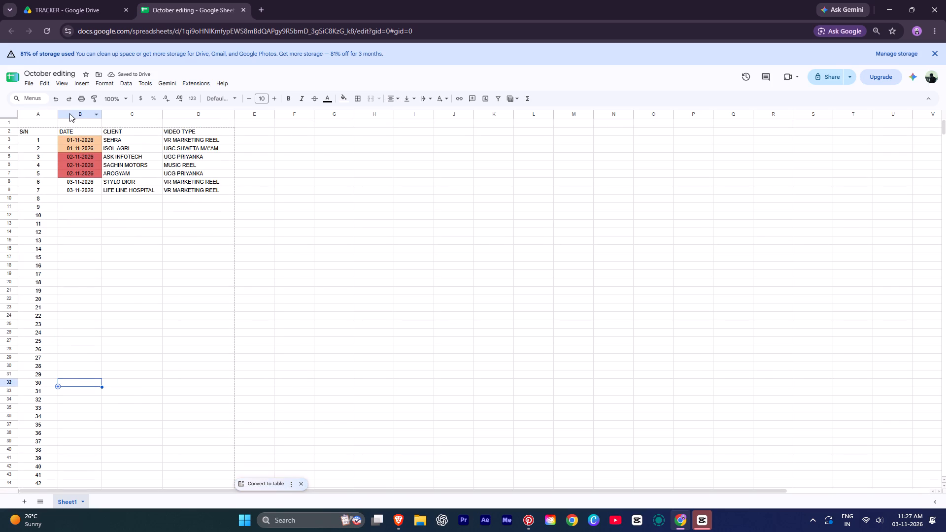
Centre-align the header cells S/N, DATE, CLIENT and VIDEO TYPE in row 2.
double_click(33, 131)
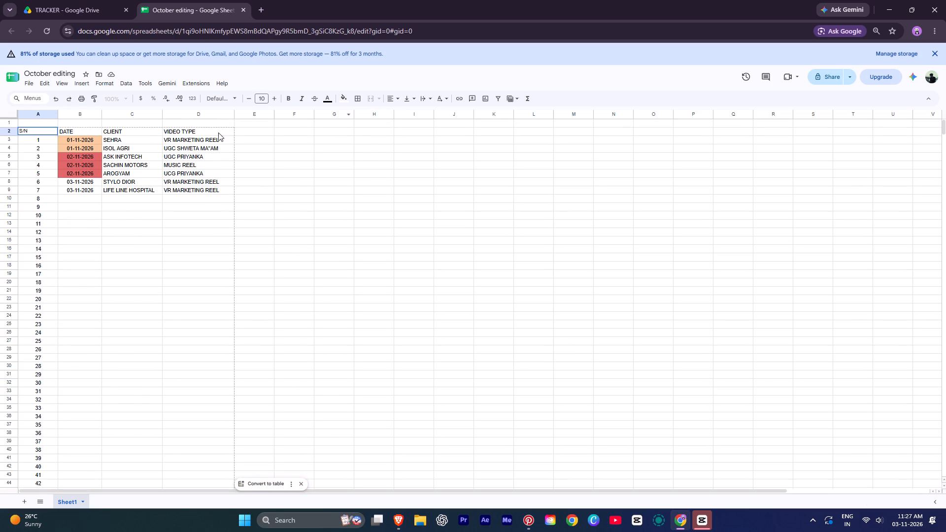
left_click_drag(218, 132, 28, 128)
left_click(395, 101)
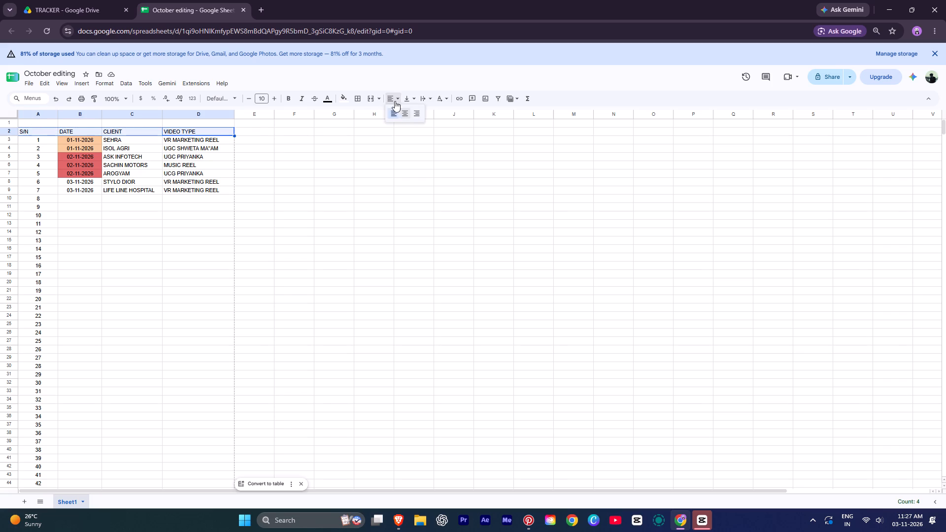
left_click(403, 115)
left_click(322, 147)
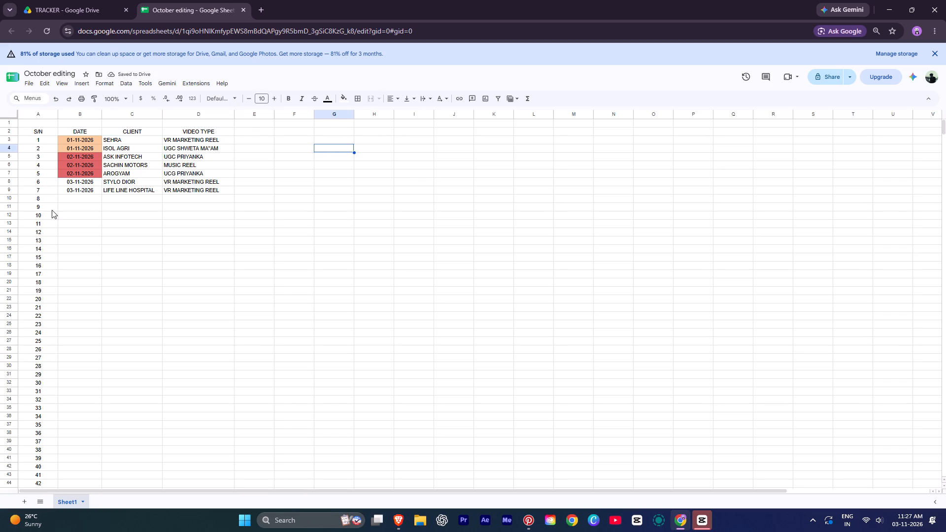
Fill the two 03-11-2026 date cells, B8 and B9, with a light greyish cyan.
left_click_drag(62, 184, 65, 189)
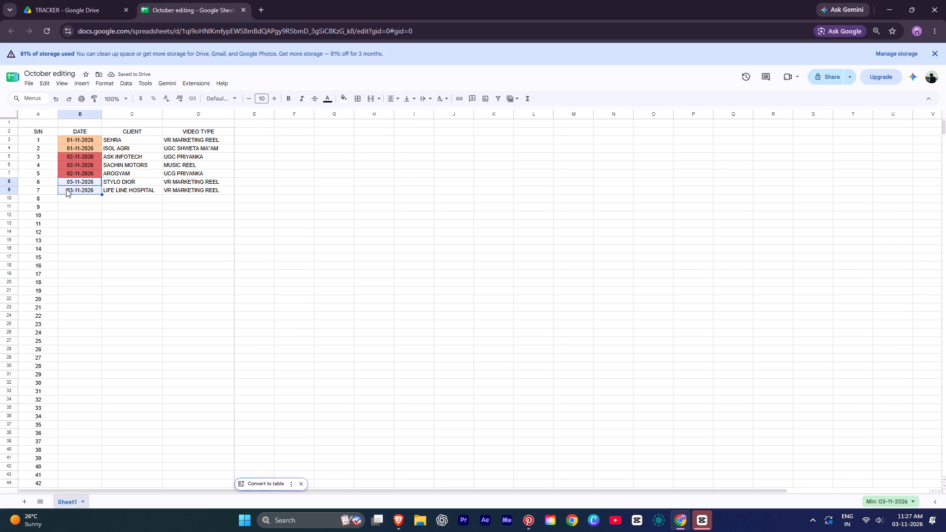
left_click(345, 101)
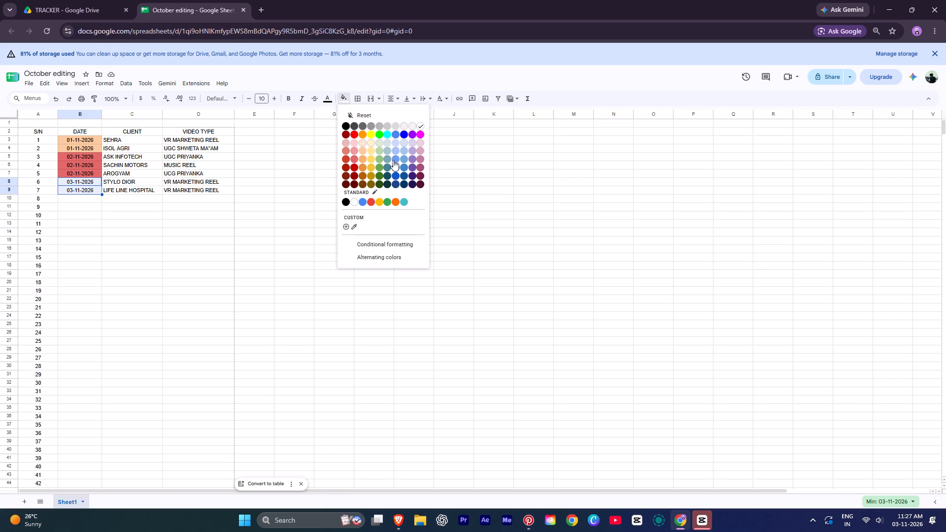
left_click(387, 151)
left_click(407, 150)
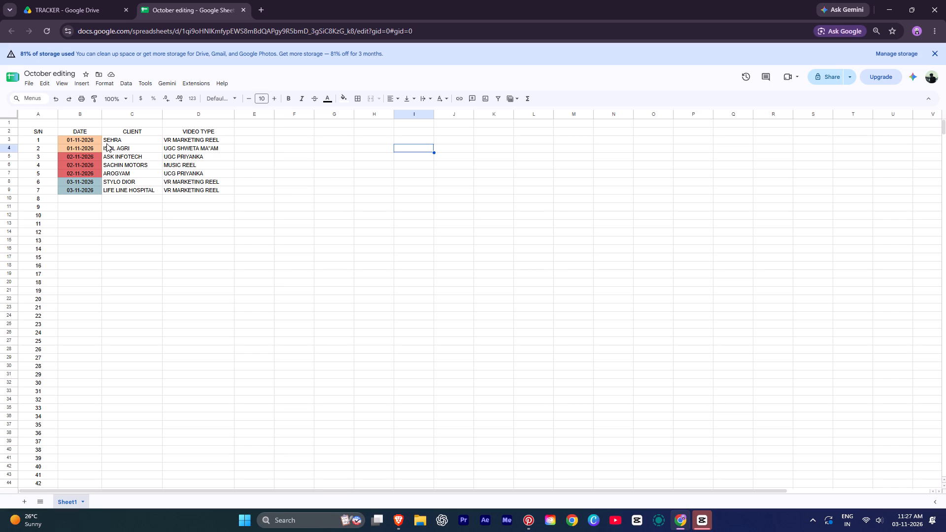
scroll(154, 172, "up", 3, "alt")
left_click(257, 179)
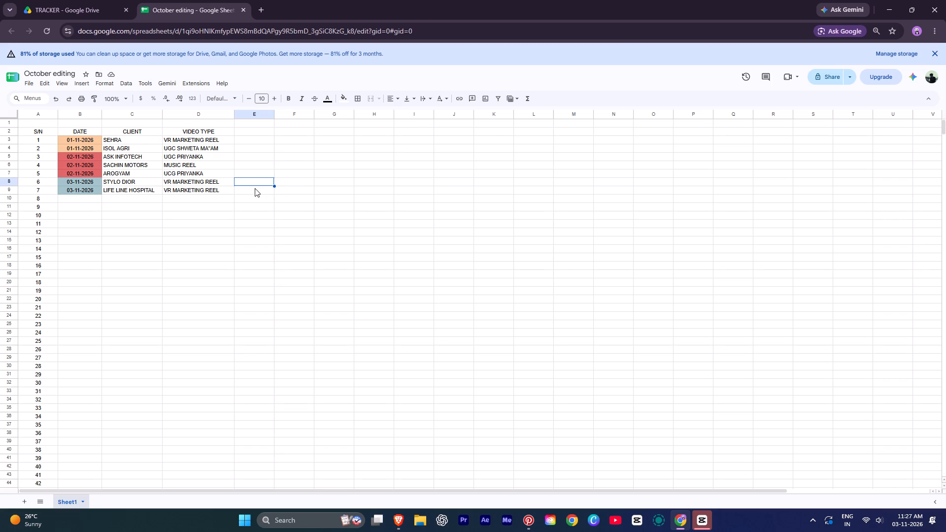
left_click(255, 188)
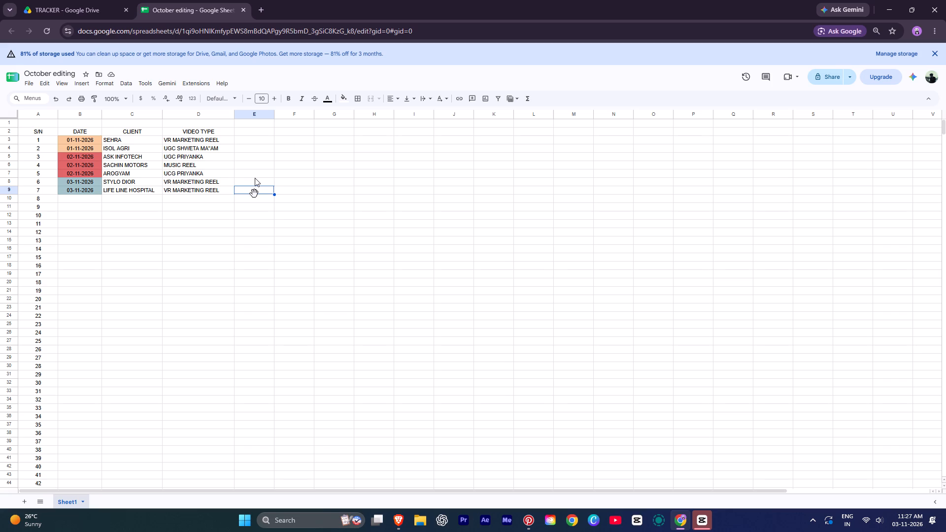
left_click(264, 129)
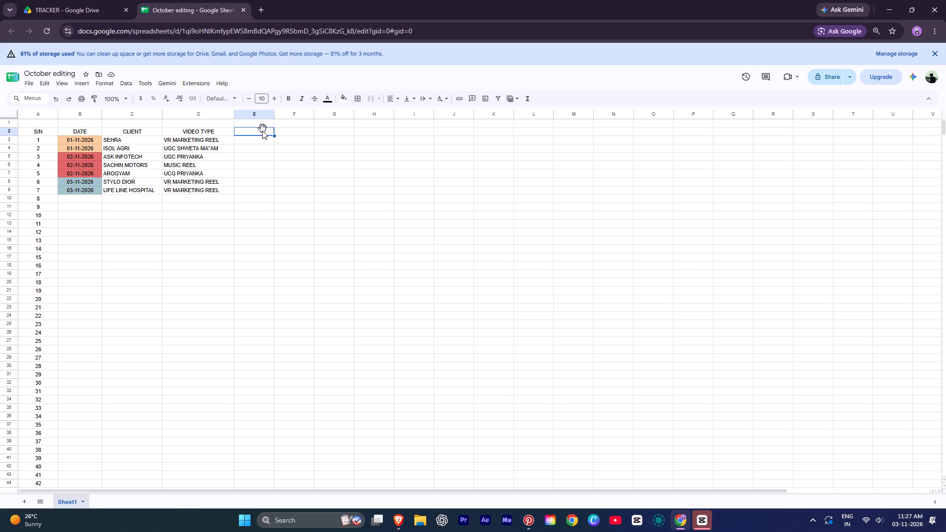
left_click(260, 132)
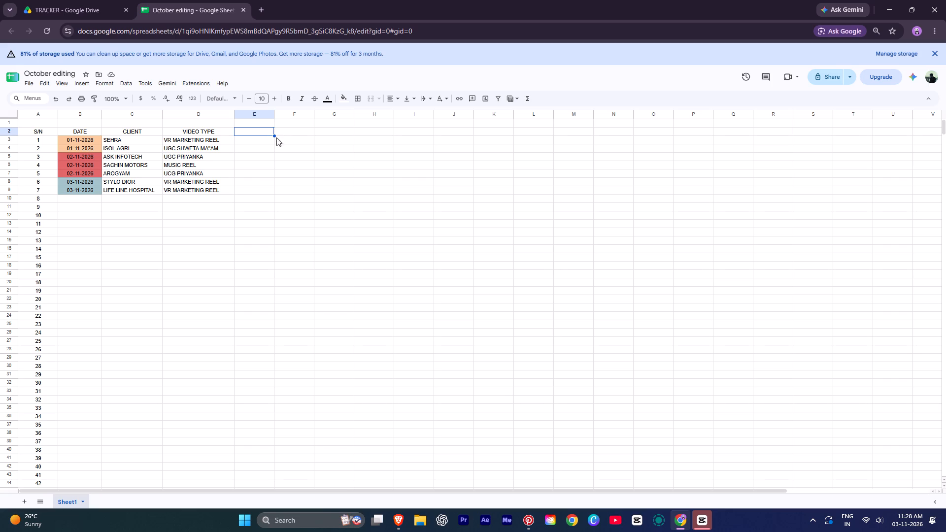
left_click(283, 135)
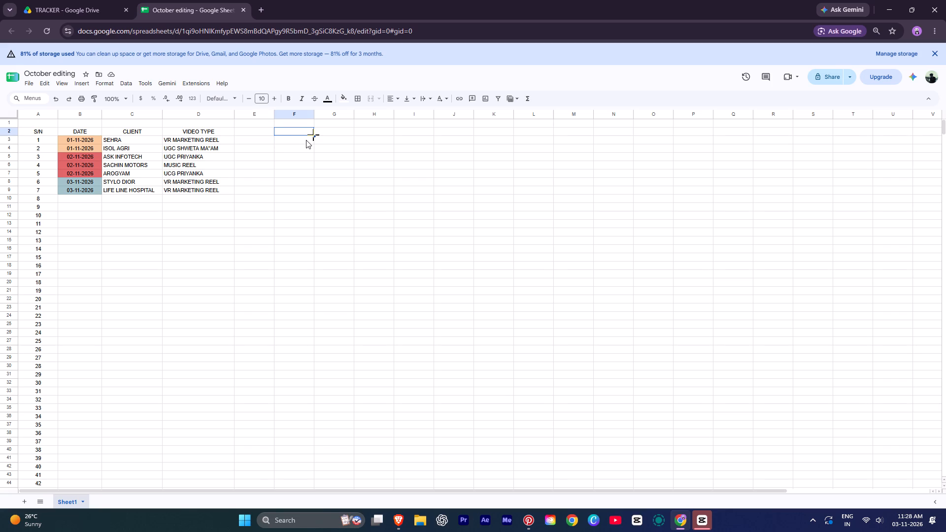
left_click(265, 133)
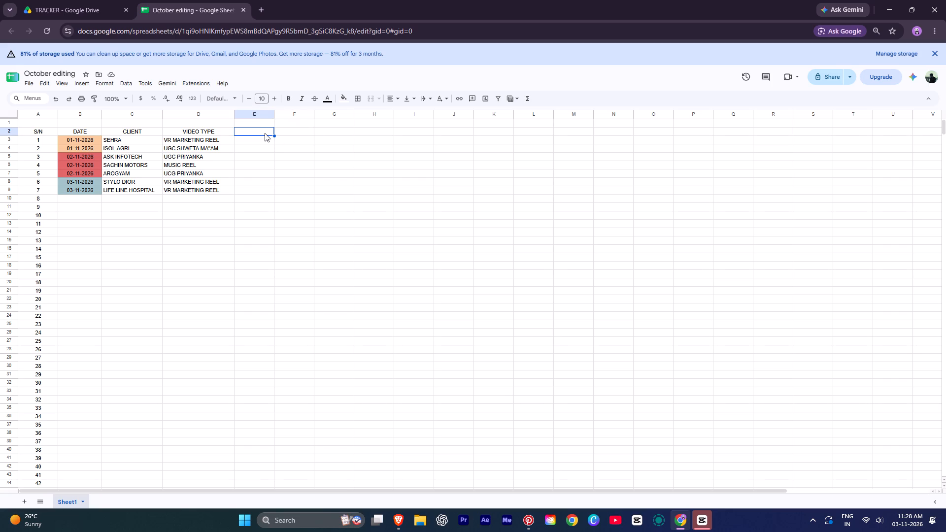
Enter the header STATUS in cell E2, beside VIDEO TYPE.
left_click(261, 141)
left_click(265, 131)
key("shift+s")
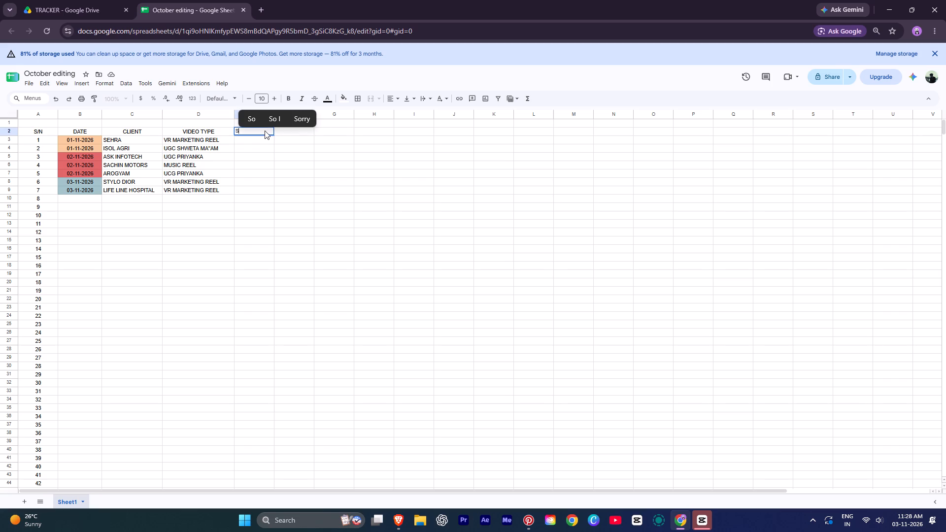
type("ta")
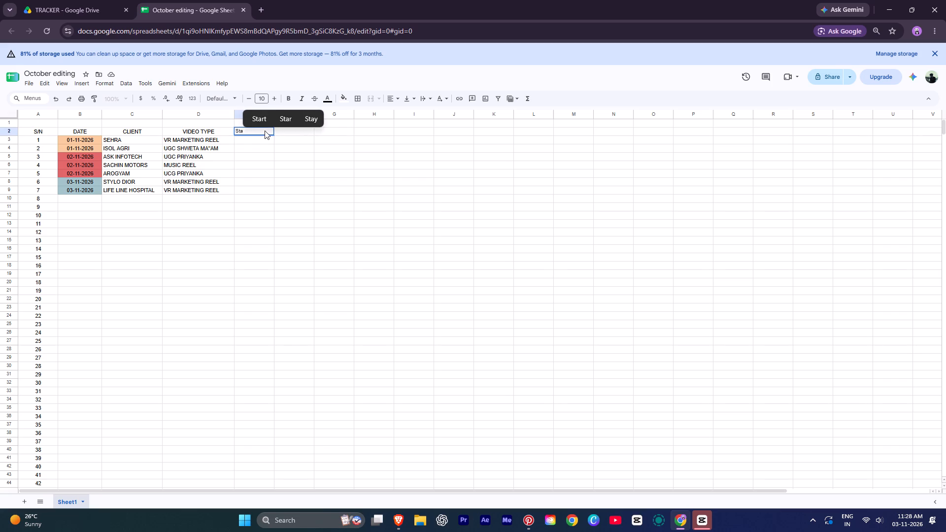
key("BackSpace")
key("BackSpace")
key("BackSpace")
type("STAT")
type("US")
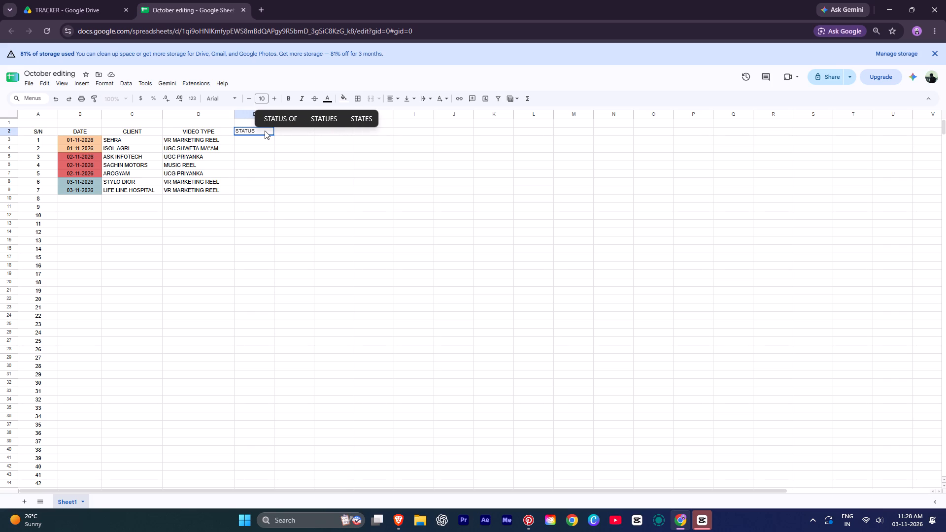
left_click(290, 129)
left_click(292, 133)
left_click(281, 146)
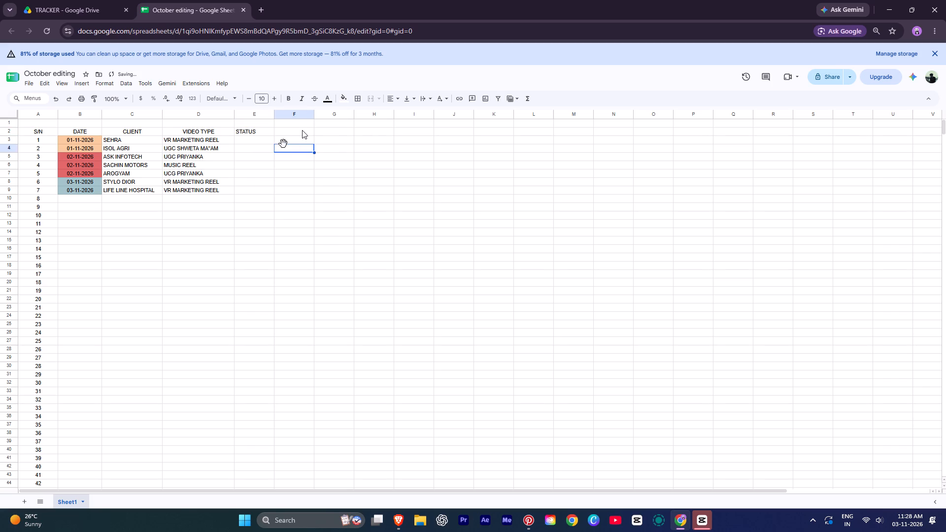
left_click(302, 130)
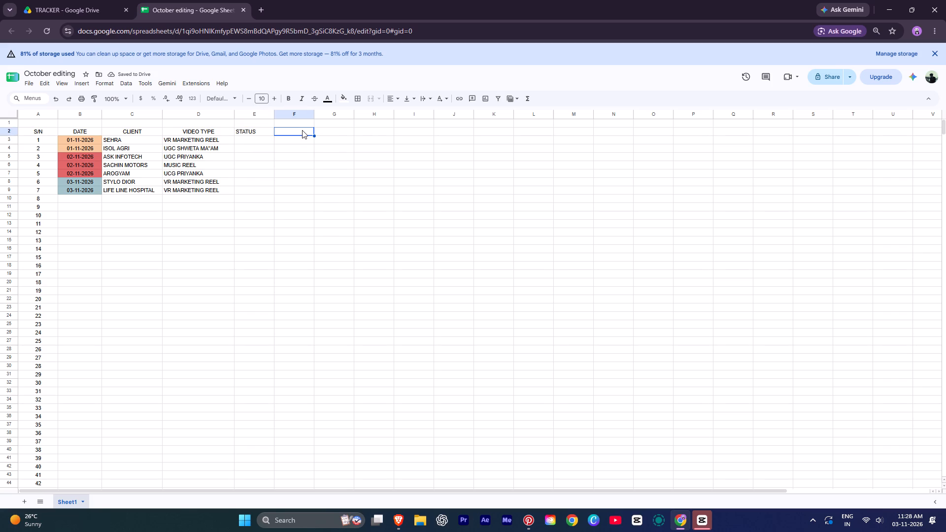
Insert a dropdown in cell E3 under STATUS and name its first option EDITING.
left_click(249, 142)
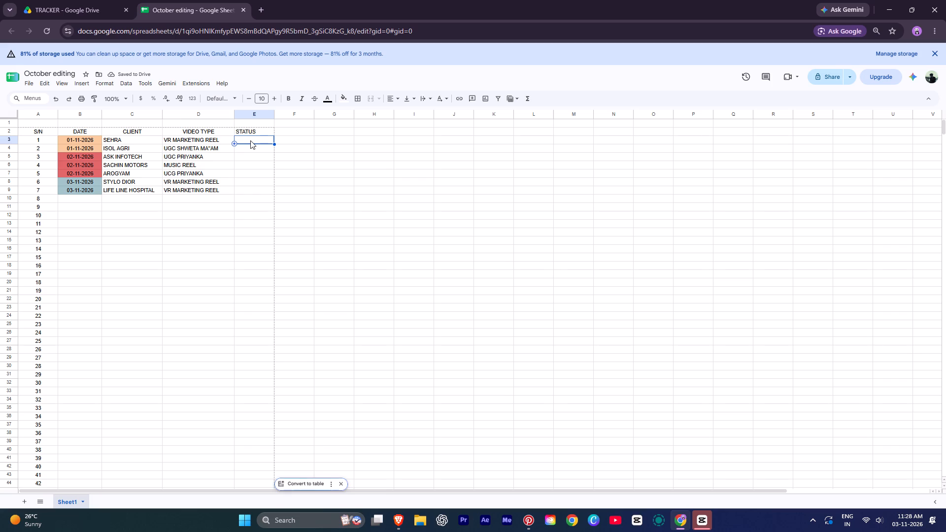
left_click(43, 80)
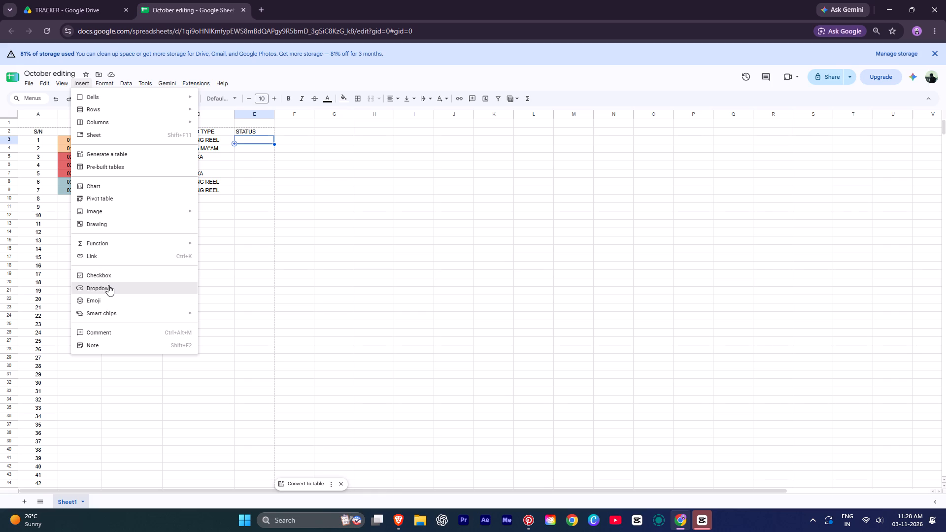
left_click(108, 285)
left_click_drag(876, 195, 850, 196)
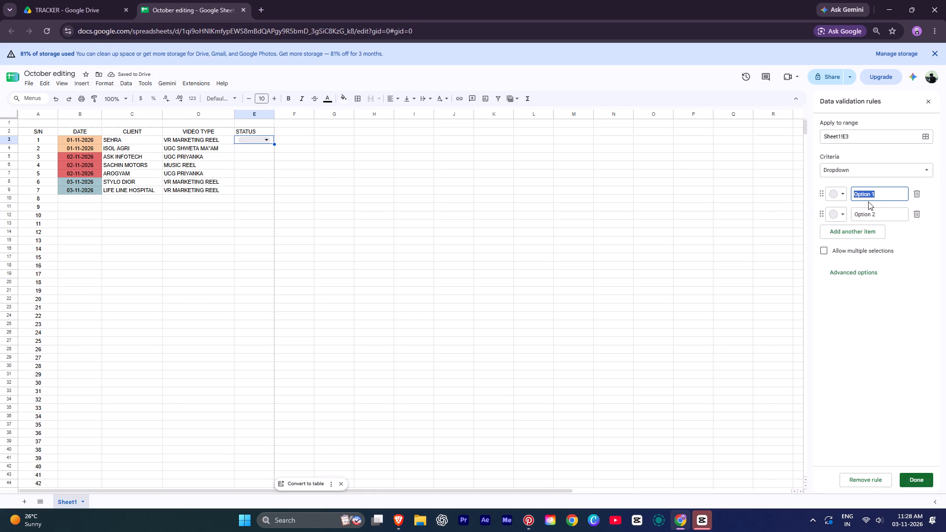
key("BackSpace")
key("BackSpace")
key("BackSpace")
key("BackSpace")
key("BackSpace")
key("BackSpace")
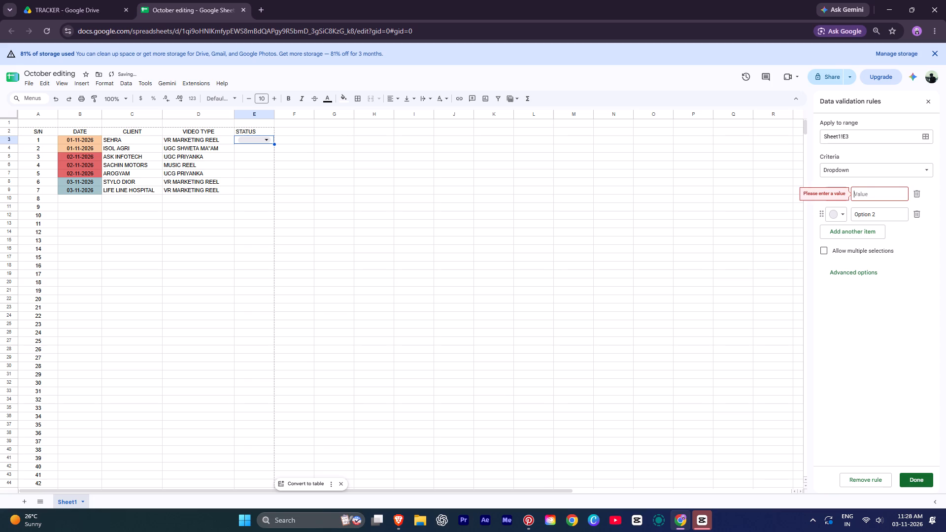
key("BackSpace")
key("BackSpace")
key("BackSpace")
key("BackSpace")
type("EDITING")
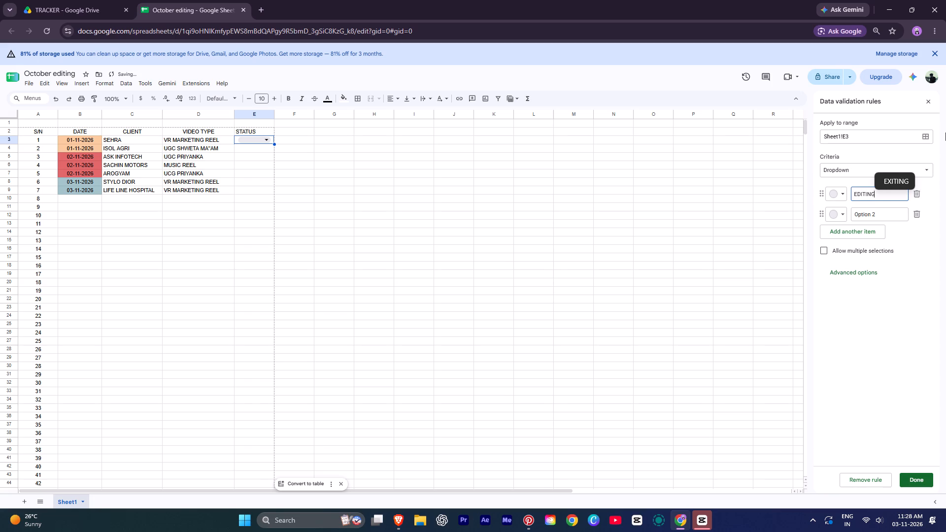
Name the second dropdown option PENDING and add a third option, NOT STARTED.
left_click_drag(882, 216, 843, 215)
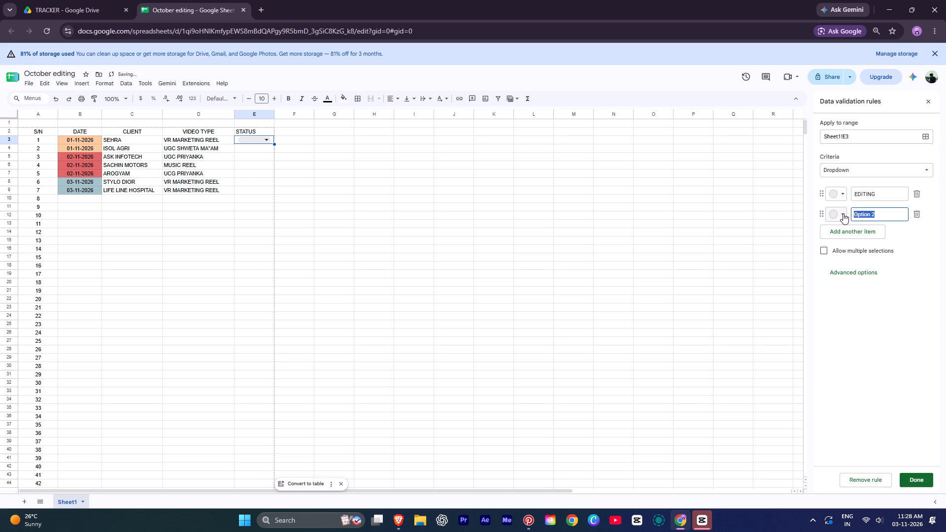
key("BackSpace")
key("BackSpace")
key("BackSpace")
type("PENDING")
left_click(849, 228)
left_click(859, 234)
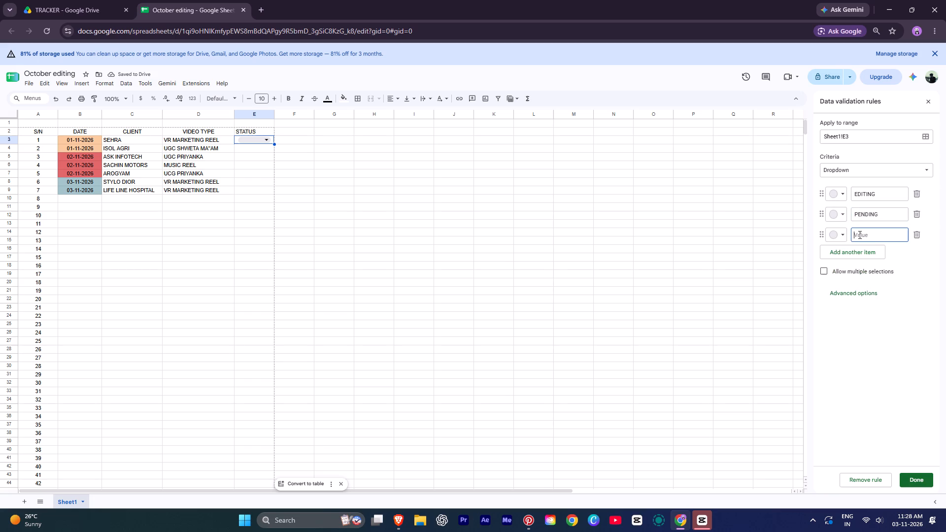
type("NOT")
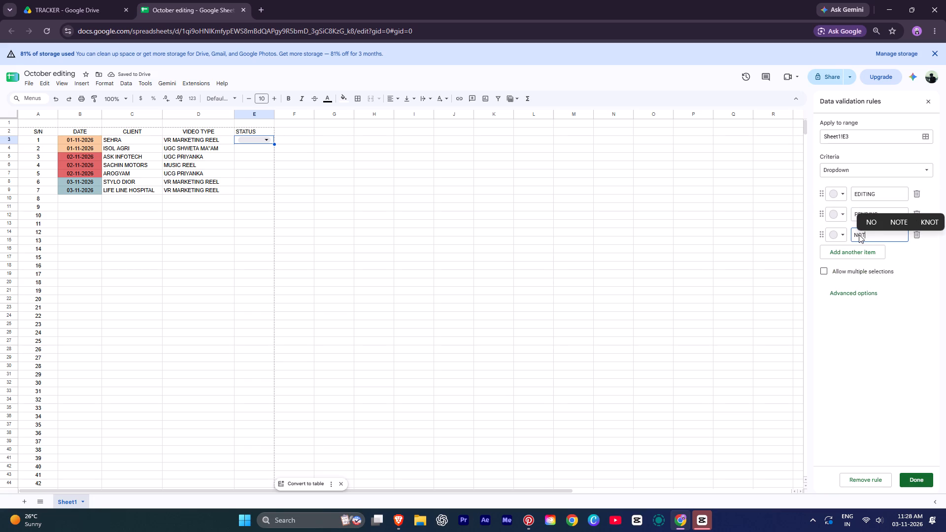
key("space")
type("STARTED")
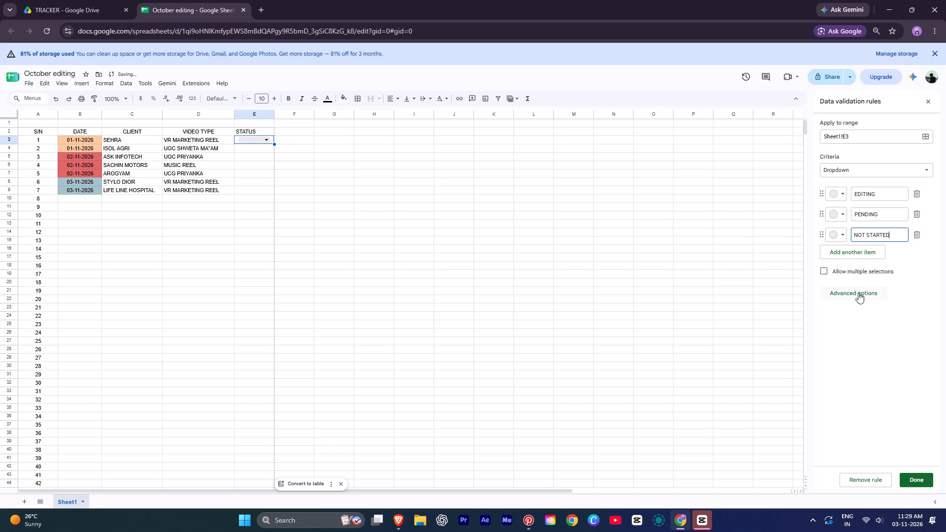
left_click(902, 302)
Add the options IN REVIEW and CORRECTION to the status dropdown.
left_click(850, 252)
left_click(873, 254)
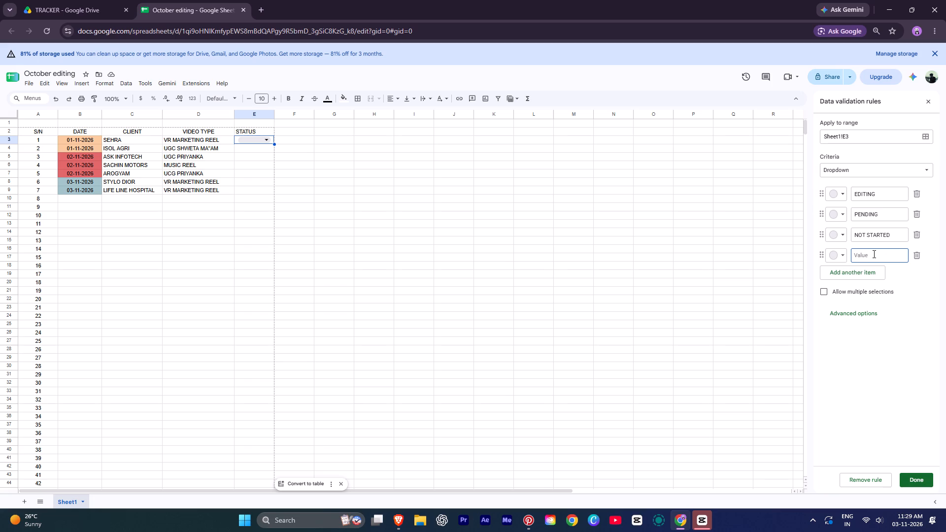
type("IN REVIEW")
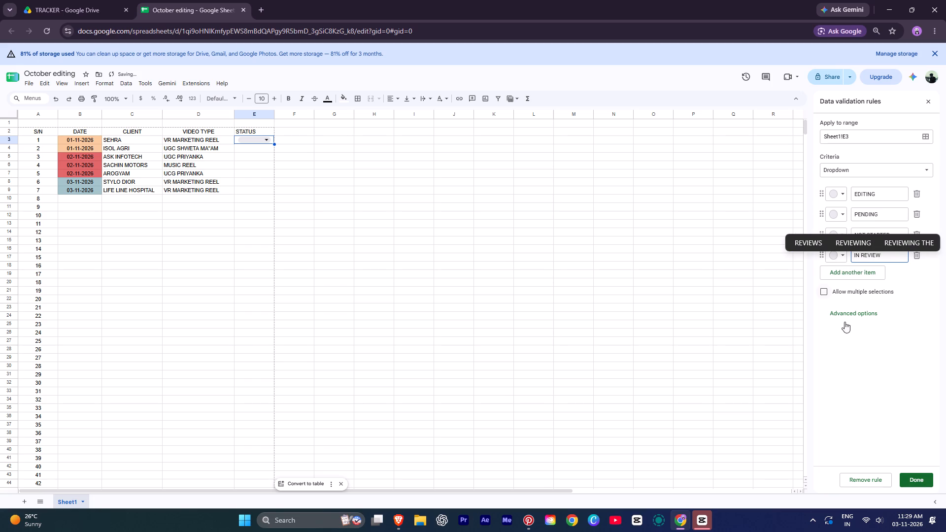
left_click(865, 334, "shift")
left_click(867, 269)
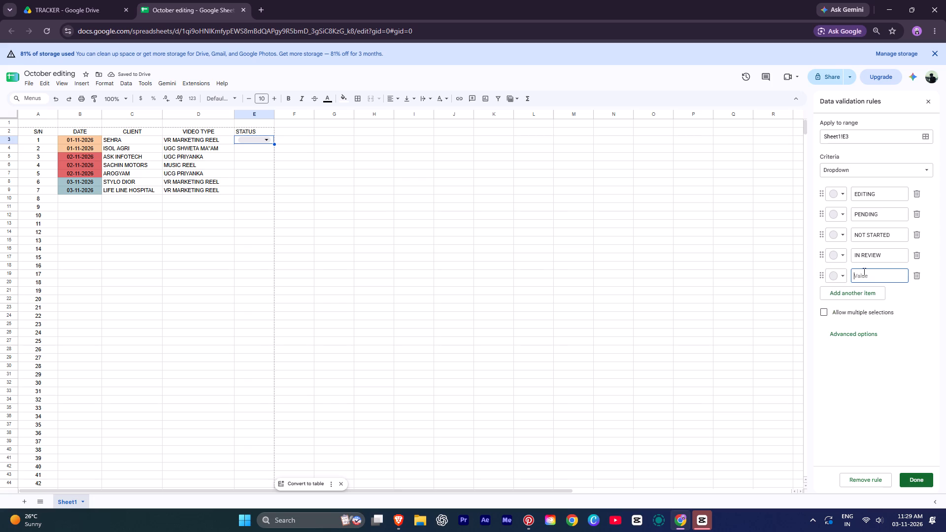
left_click(863, 279)
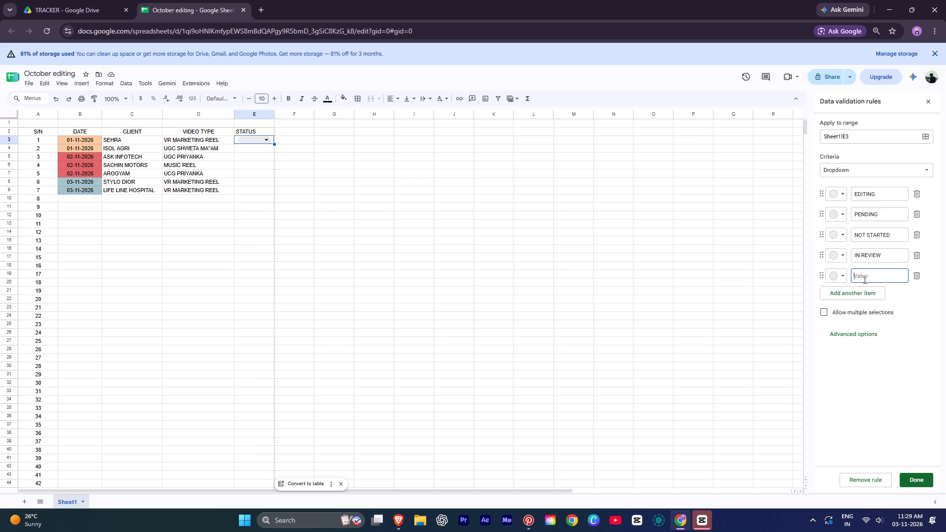
left_click(865, 277, "shift")
type("CO")
type("RREC")
type("TION")
left_click_drag(889, 348, 882, 333)
Add the options REJECTED and APRROVED to the status dropdown.
left_click(862, 291)
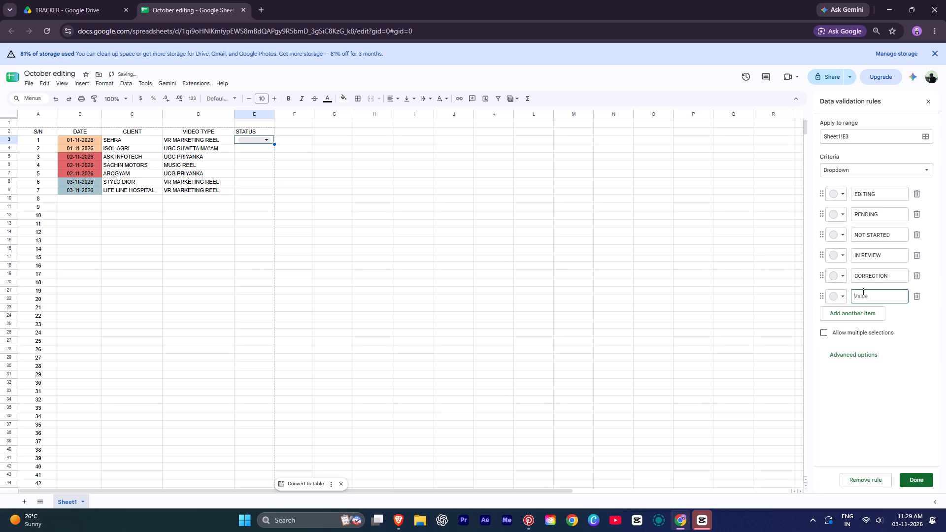
left_click(866, 296)
type("REJECTED")
left_click(908, 392)
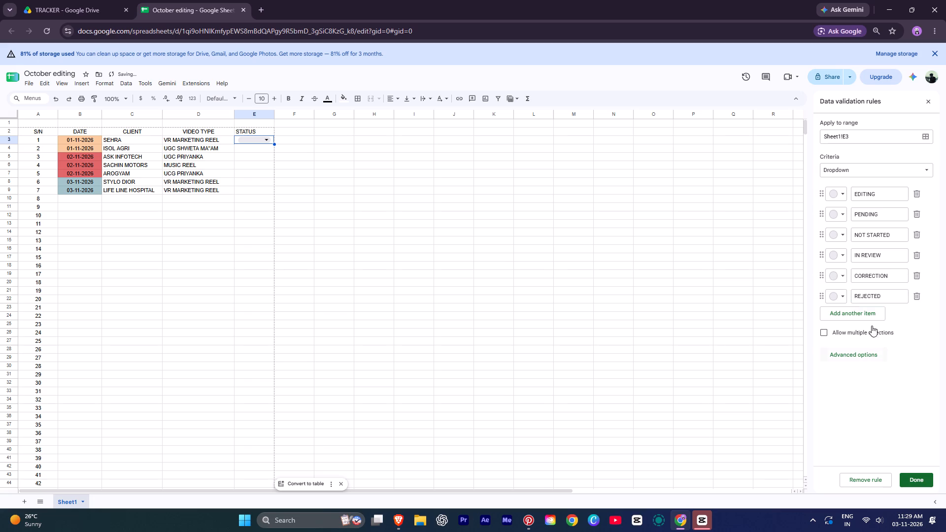
left_click(866, 310)
type("APRRO")
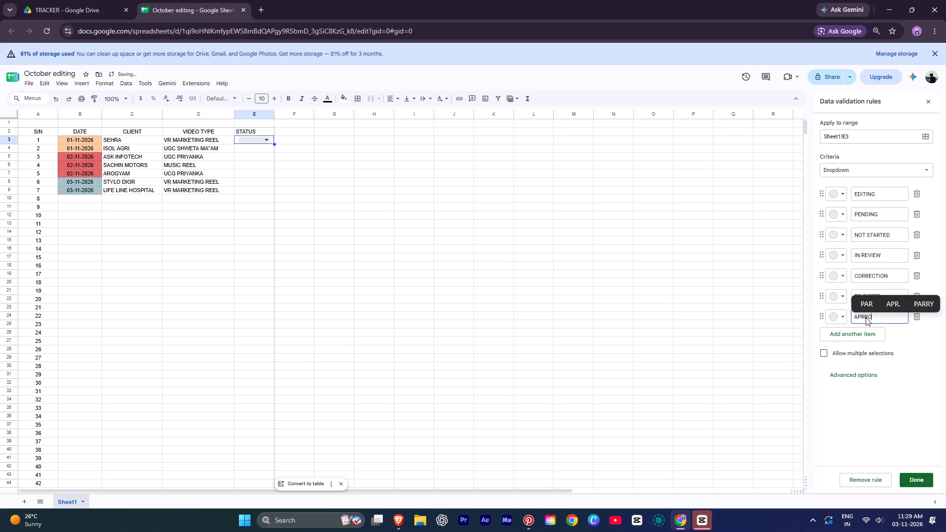
type("VED")
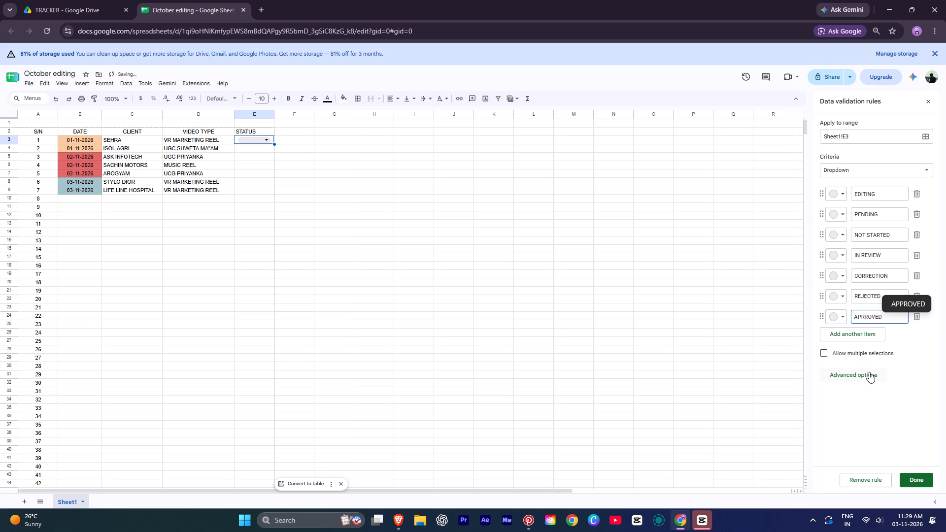
left_click_drag(874, 387, 872, 380)
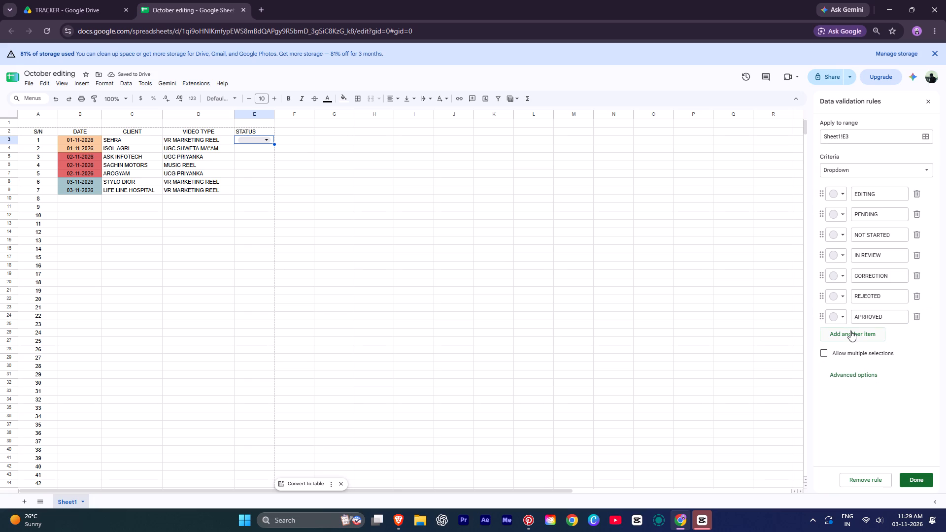
Colour the options APRROVED dark green, REJECTED light yellow, CORRECTION light green and IN REVIEW light blue-grey.
left_click(832, 316)
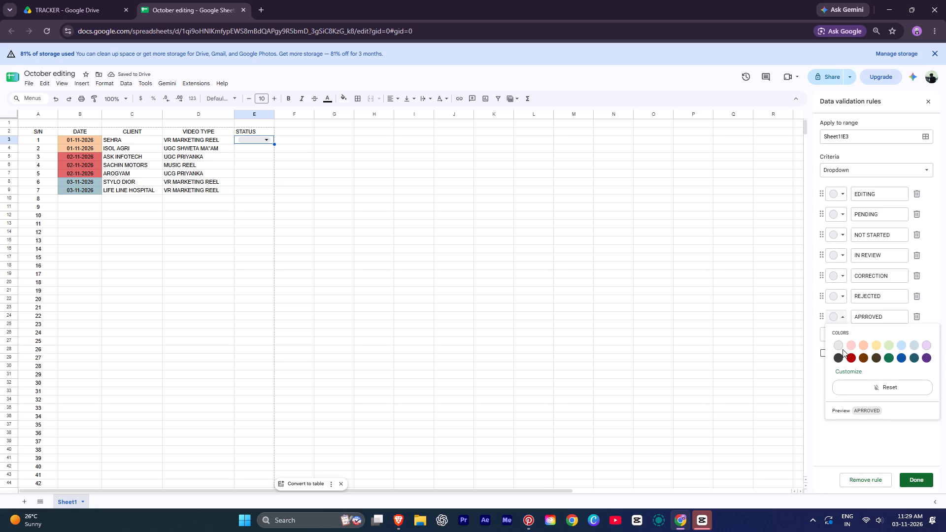
left_click(889, 356)
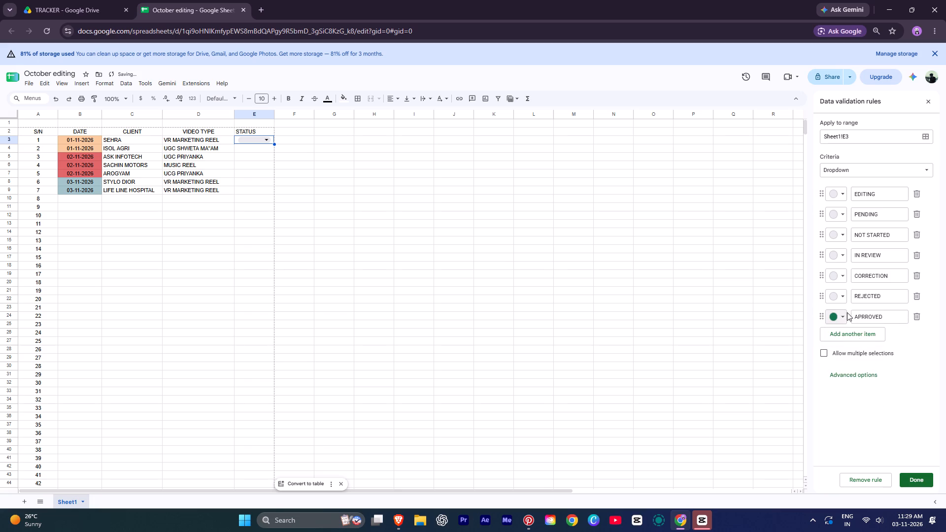
left_click(842, 298)
left_click(875, 326)
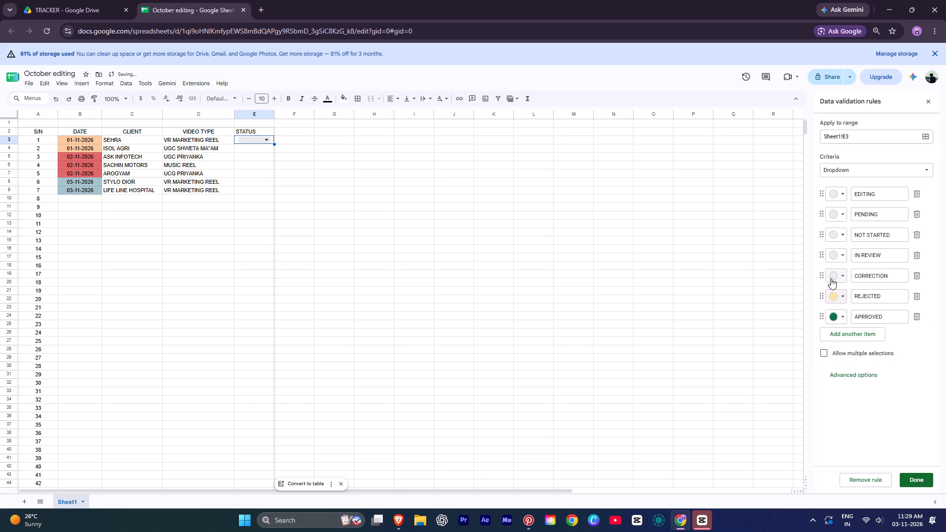
left_click(834, 279)
left_click(886, 303)
left_click(835, 258)
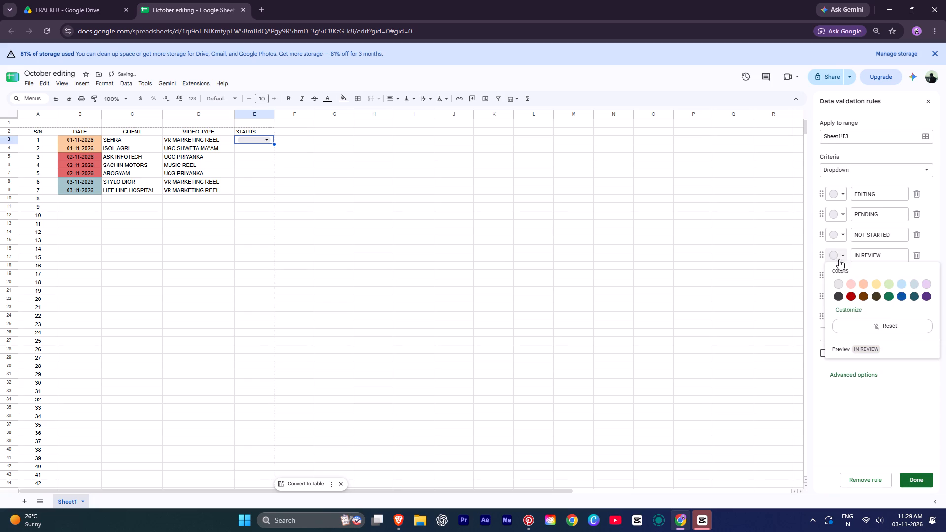
left_click(912, 285)
Colour the options NOT STARTED light purple, PENDING dark teal and EDITING light pink.
left_click(843, 237)
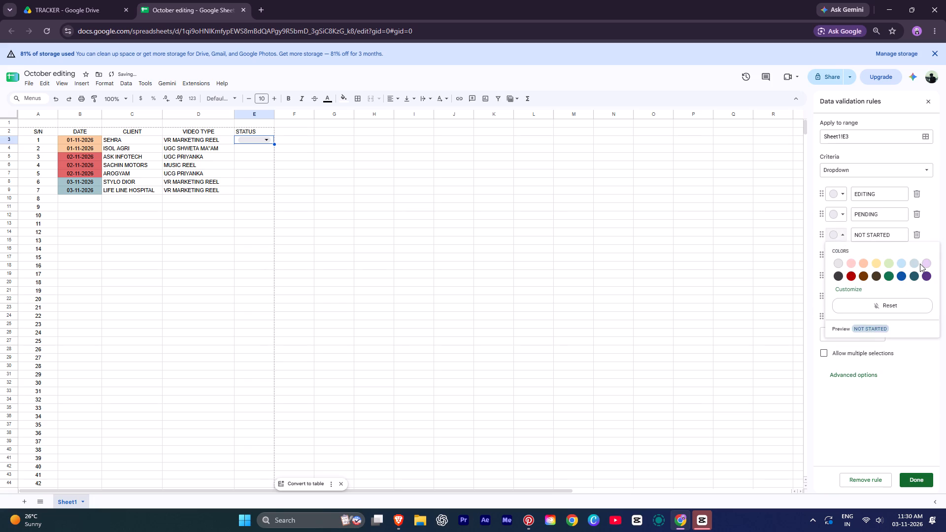
left_click(925, 264)
left_click(840, 217)
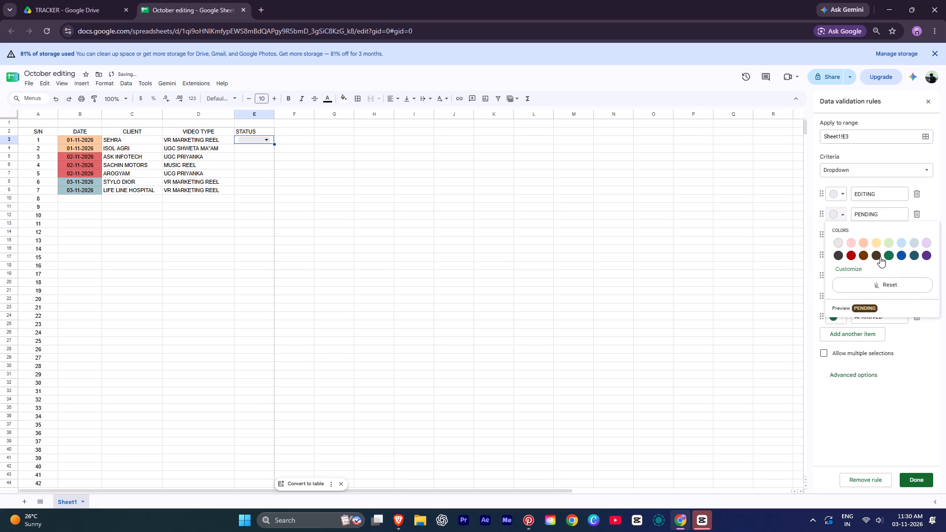
left_click(913, 255)
left_click(845, 204)
left_click(843, 199)
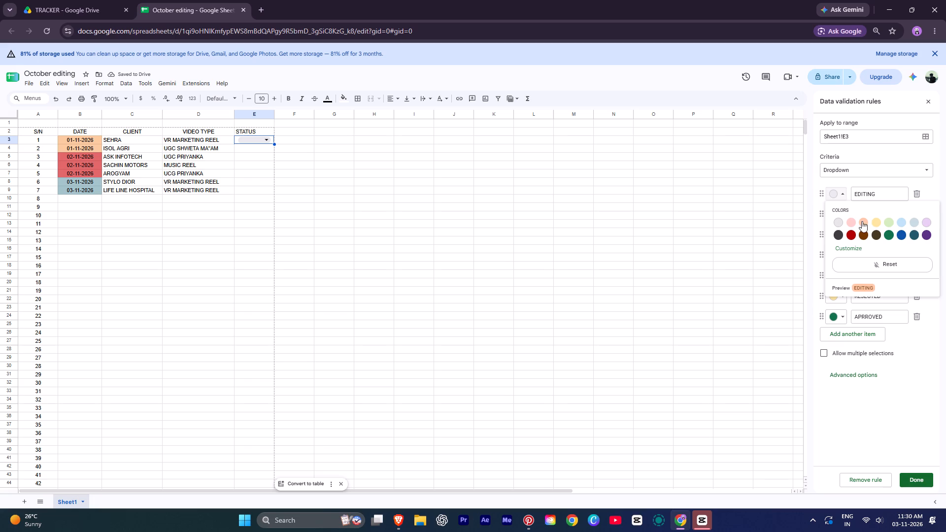
left_click(854, 221)
left_click(884, 387)
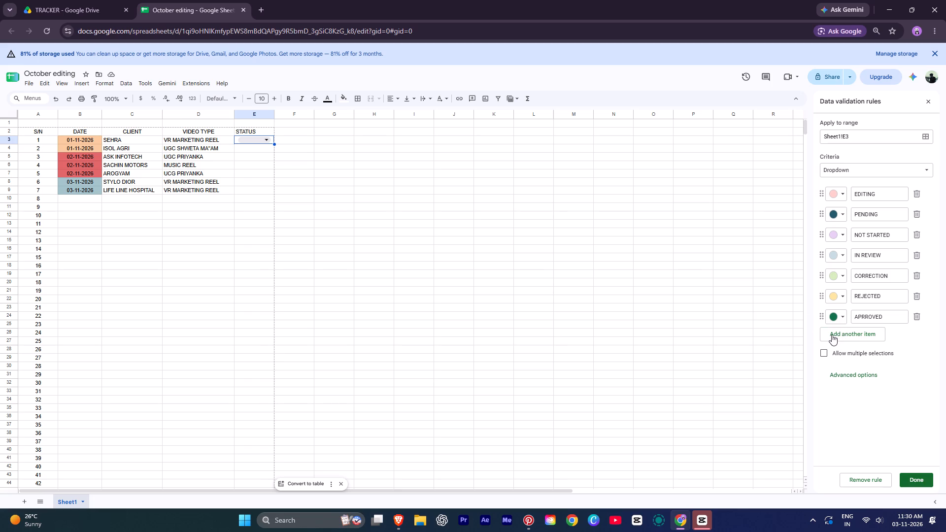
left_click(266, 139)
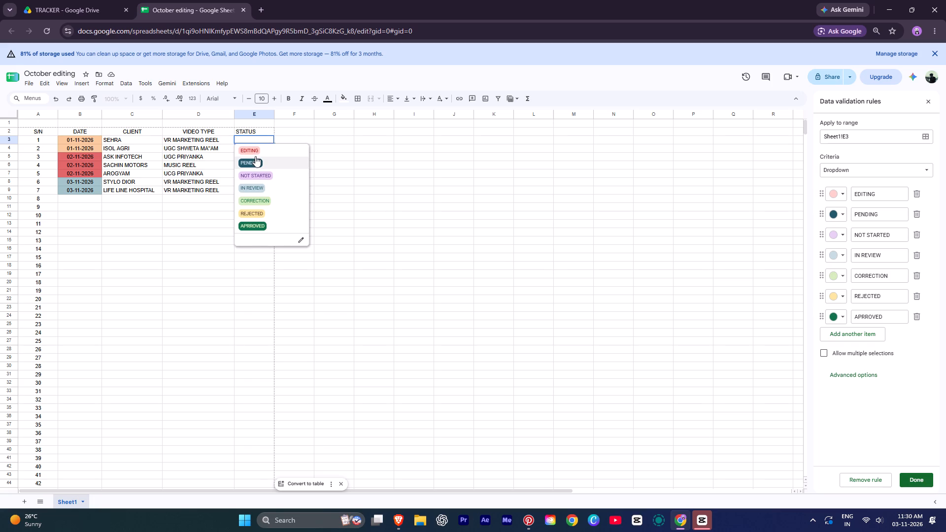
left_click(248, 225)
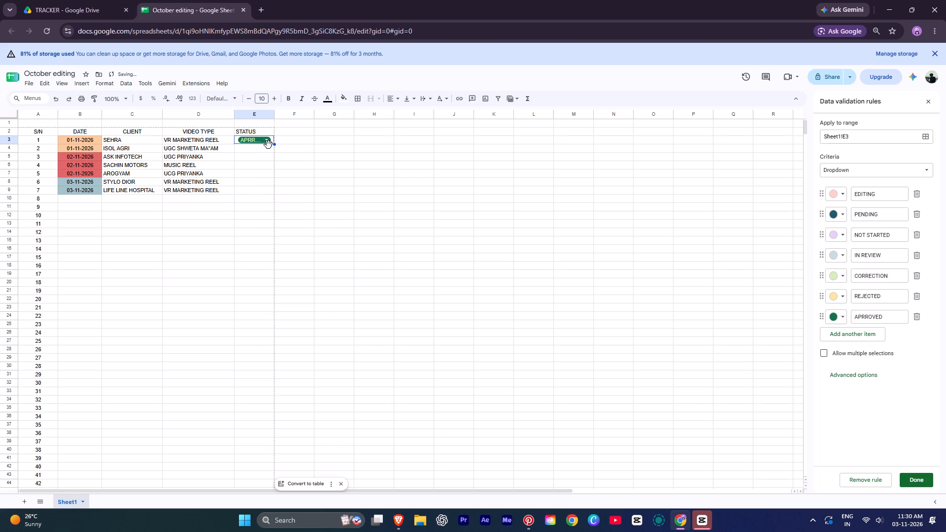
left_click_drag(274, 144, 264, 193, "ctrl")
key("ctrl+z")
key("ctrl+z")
Fill the empty status dropdown from E3 down the STATUS column alongside the numbered rows.
left_click_drag(274, 144, 284, 398, "ctrl")
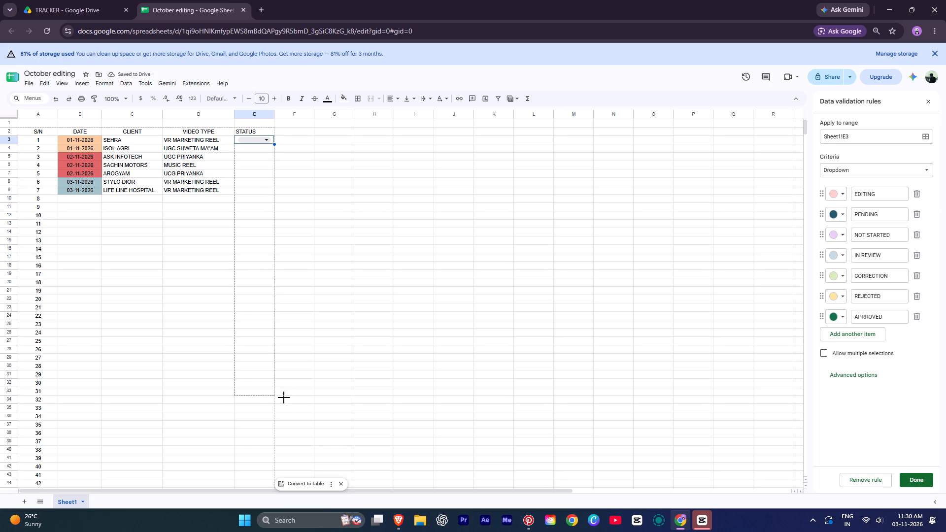
left_click_drag(284, 398, 258, 392, "ctrl")
scroll(256, 351, "up", 1)
scroll(256, 351, "down", 1)
scroll(256, 351, "up", 5)
scroll(256, 350, "down", 1)
scroll(256, 350, "up", 4)
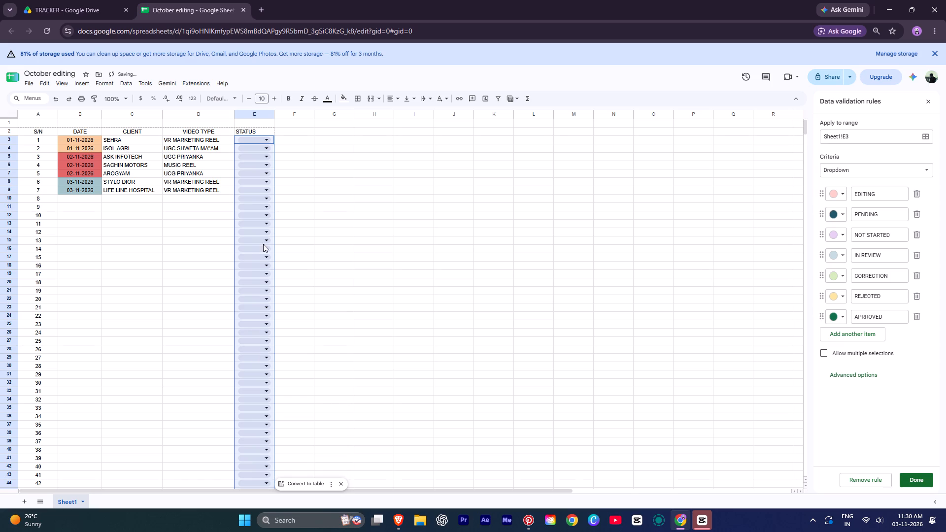
left_click(286, 196)
Set the status of entries 1 to 4 to APRROVED and fit the STATUS column's width to its content.
left_click(268, 140)
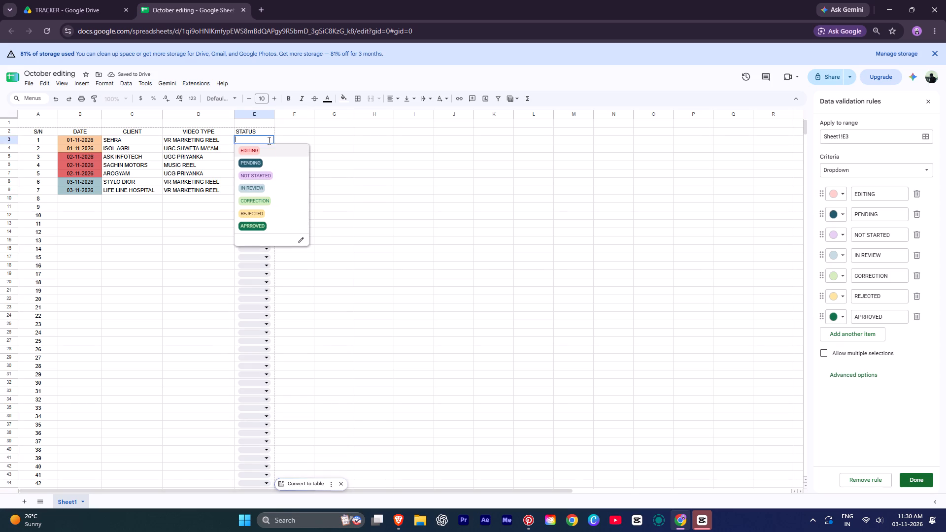
left_click(253, 225)
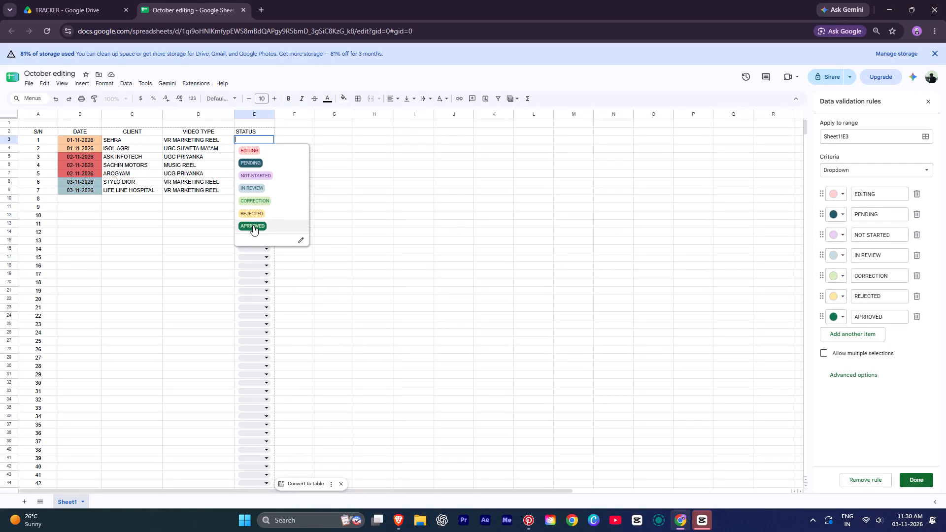
double_click(273, 111)
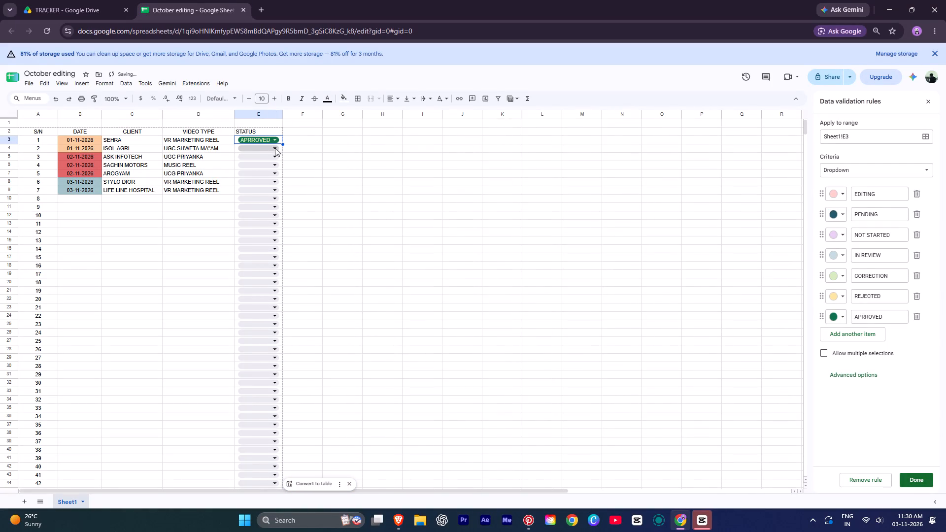
left_click(275, 148)
left_click(254, 233)
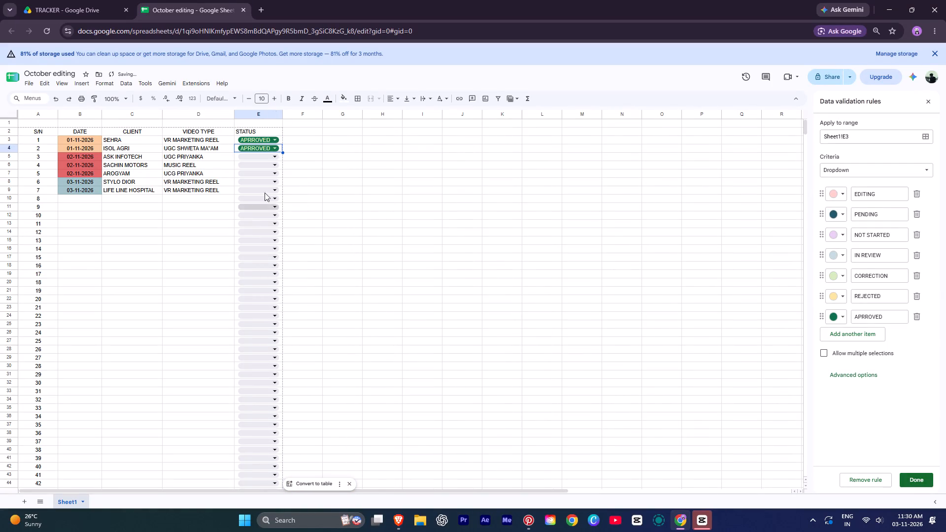
left_click(274, 156)
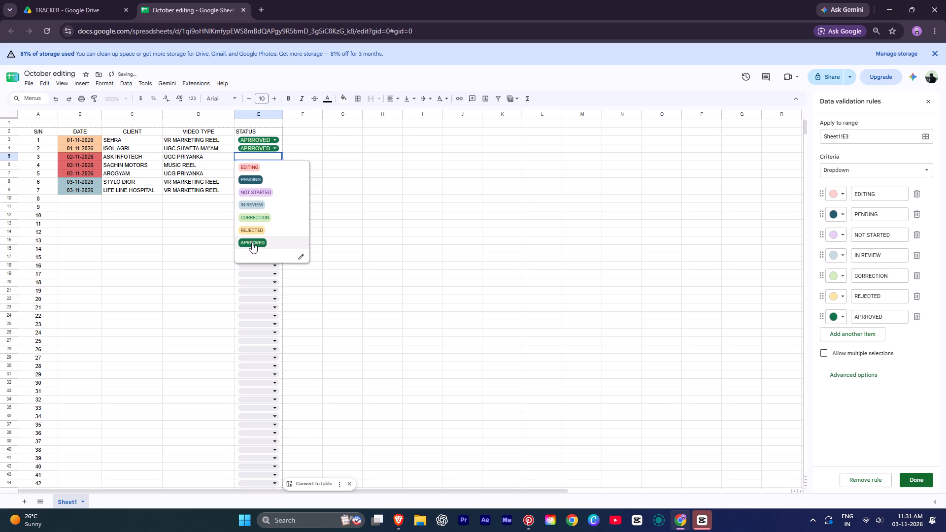
left_click(252, 242)
left_click(274, 164)
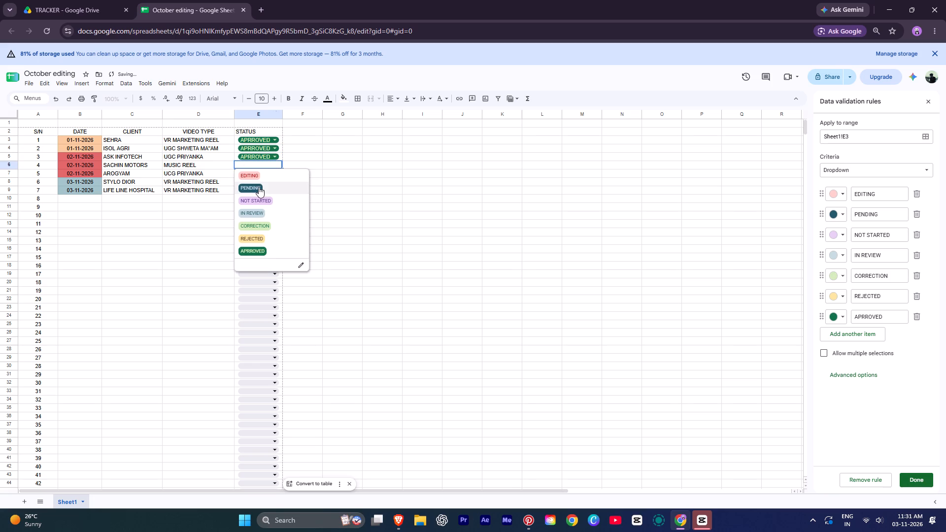
left_click(252, 251)
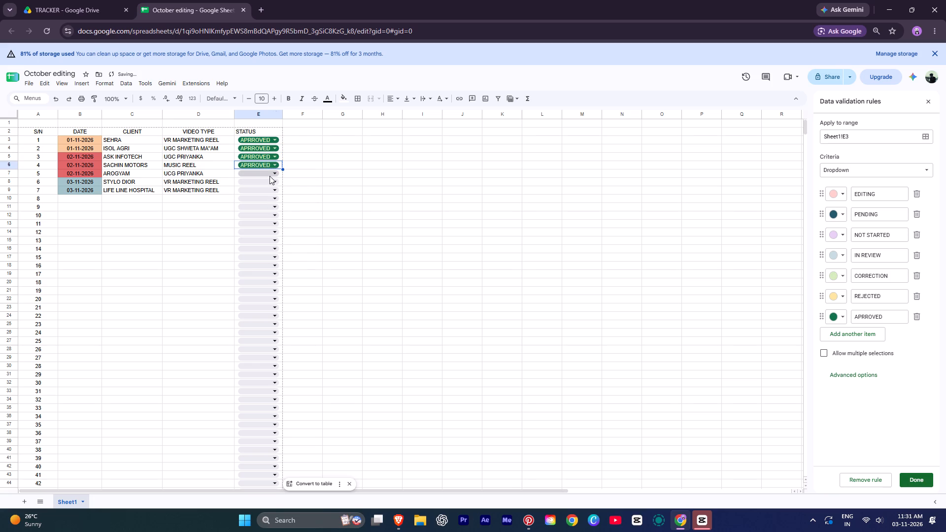
Set the status to IN REVIEW for AROGYAM, EDITING for STYLO DIOR and PENDING for LIFE LINE HOSPITAL.
left_click(271, 175)
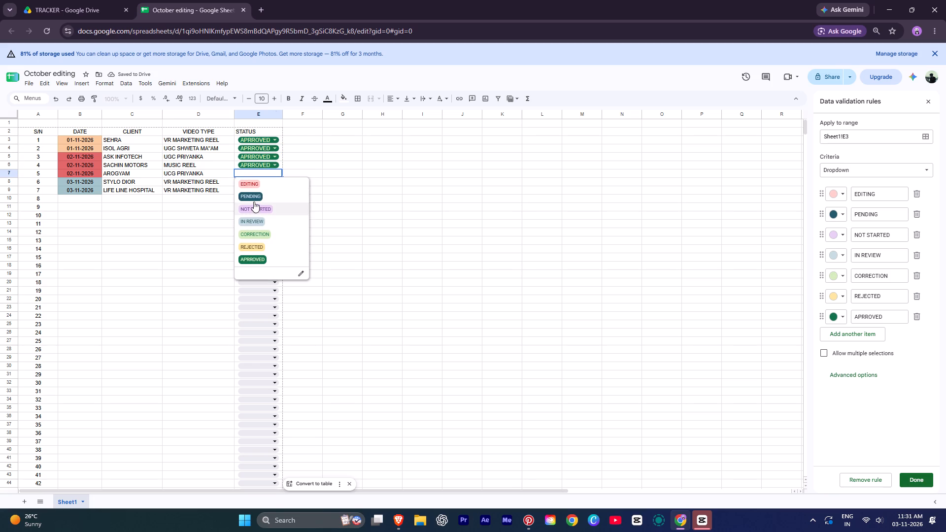
left_click(252, 221)
left_click(276, 182)
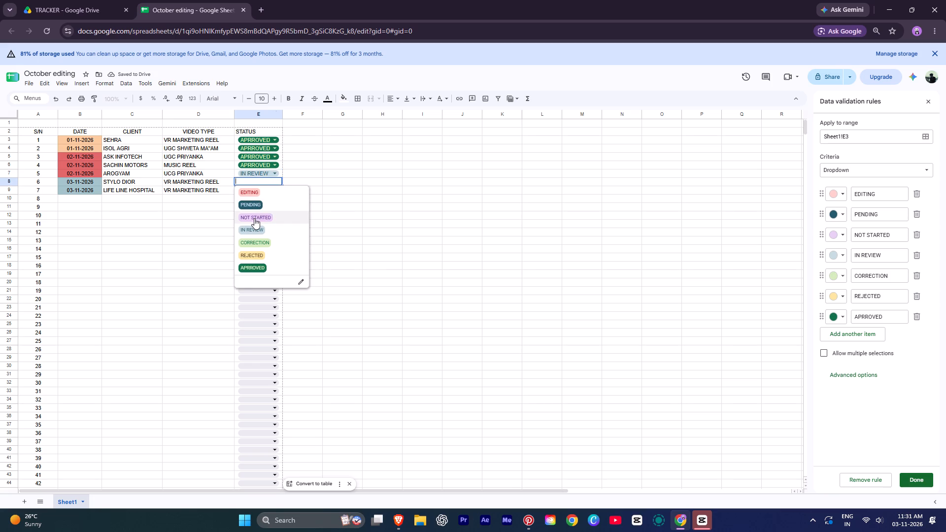
left_click(250, 189)
left_click(274, 189)
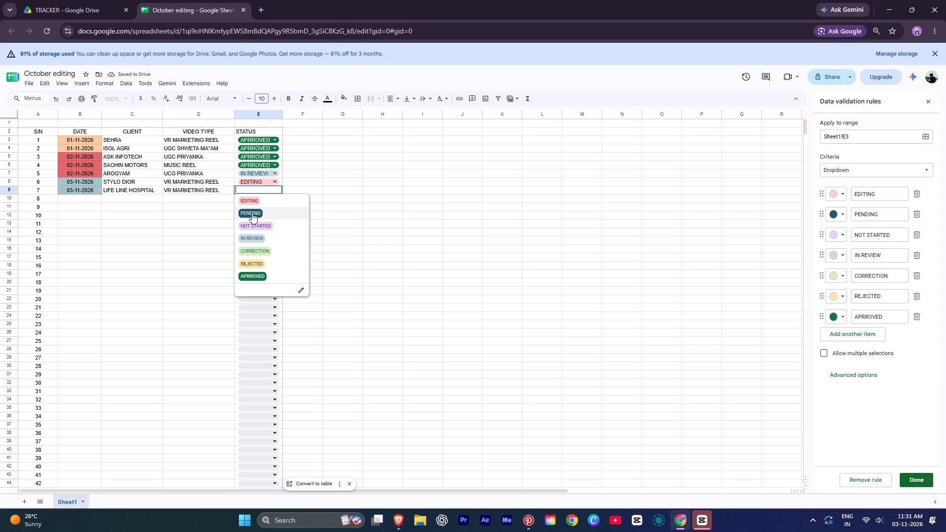
left_click(252, 214)
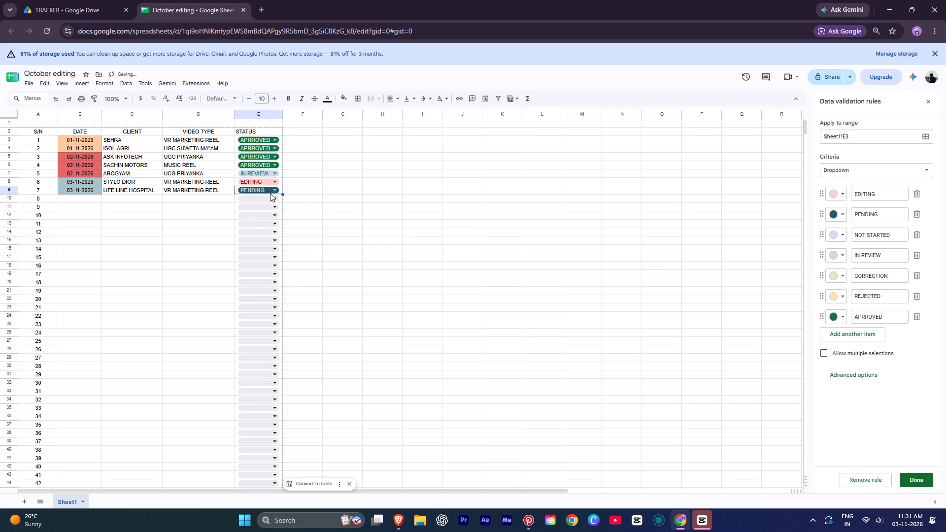
left_click(274, 181)
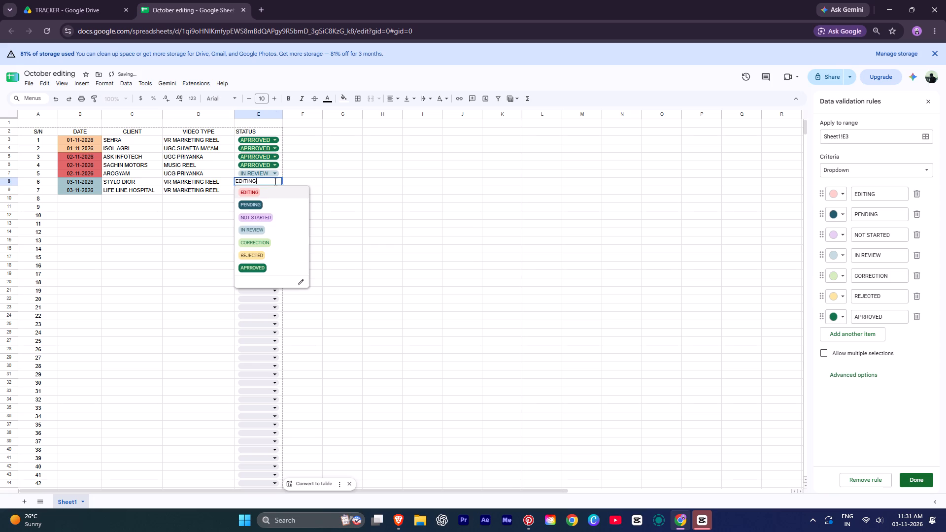
left_click(291, 181)
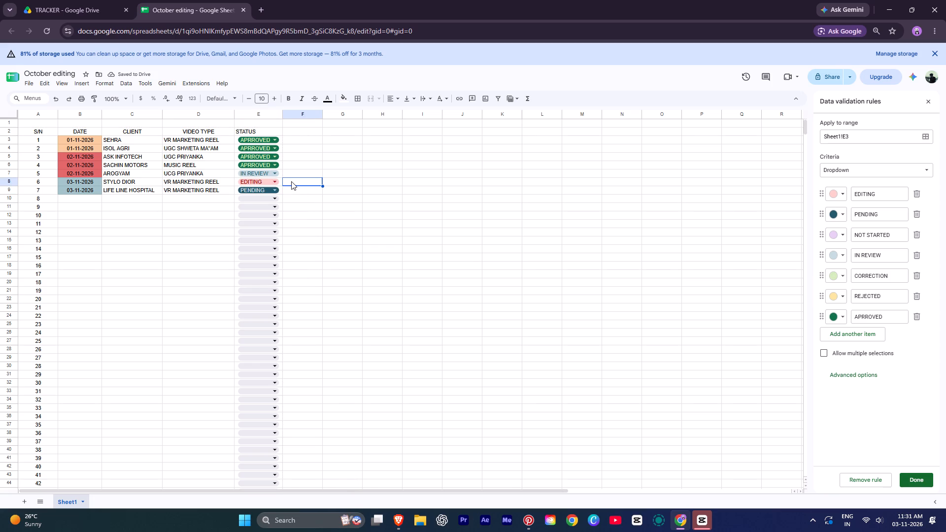
Enter the header YOUTUBE UPLOADED in cell F2, beside the STATUS header.
scroll(301, 173, "down", 1, "ctrl")
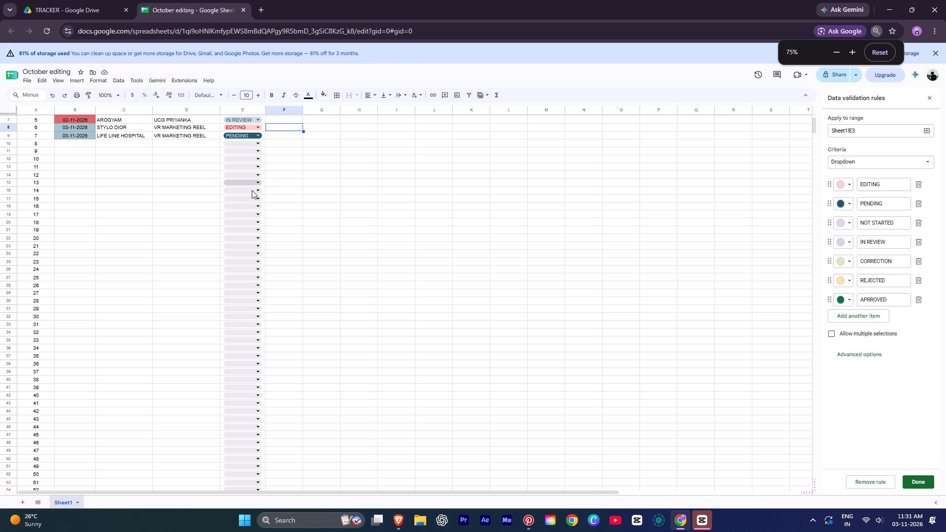
scroll(247, 193, "up", 6)
scroll(246, 172, "up", 2, "ctrl")
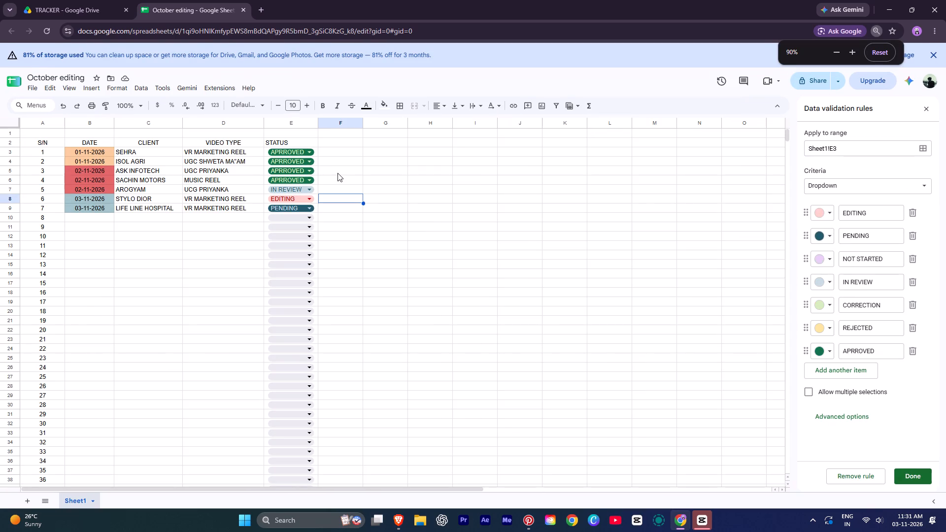
left_click(339, 143)
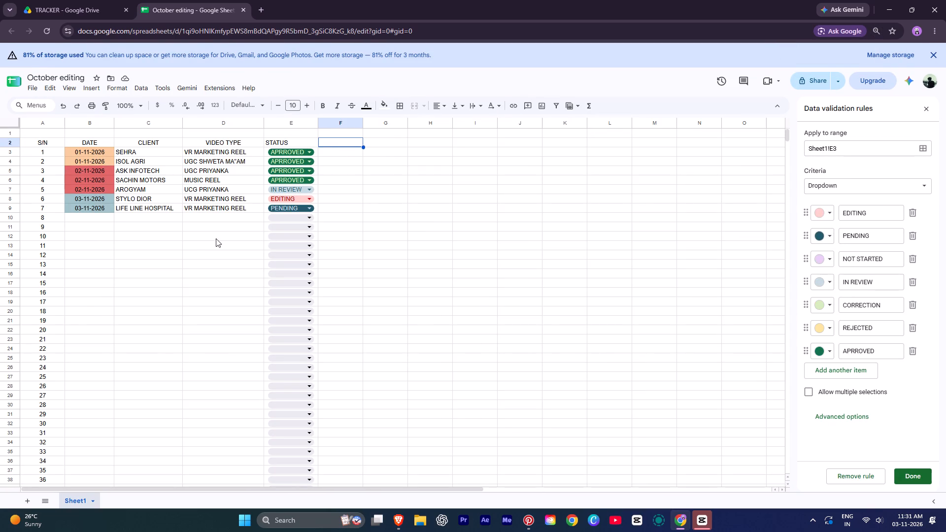
scroll(192, 238, "down", 1, "ctrl")
scroll(154, 254, "up", 5)
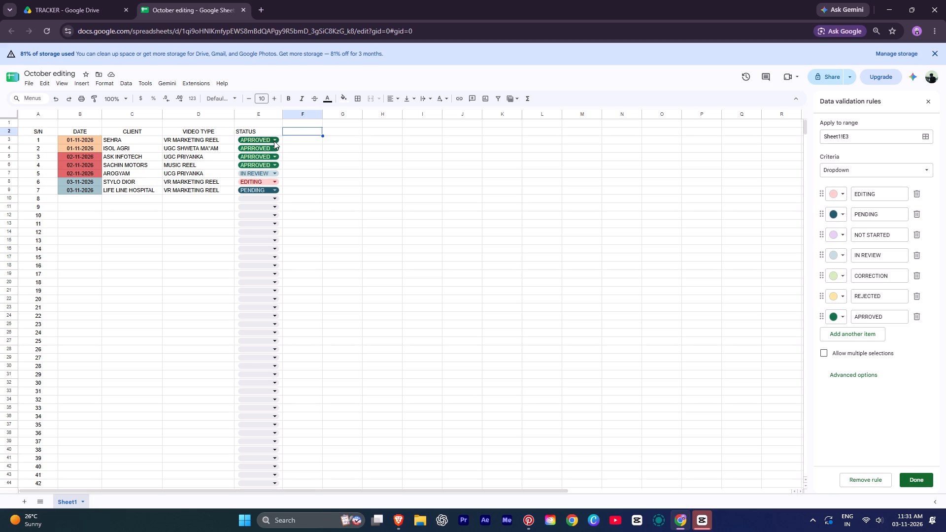
key("y")
key("BackSpace")
type("YOUTUBE")
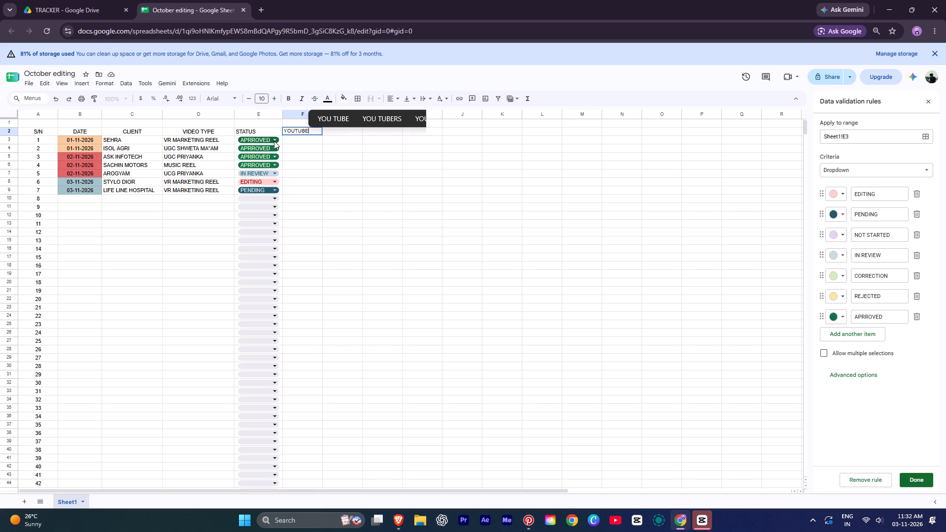
key("shift+space")
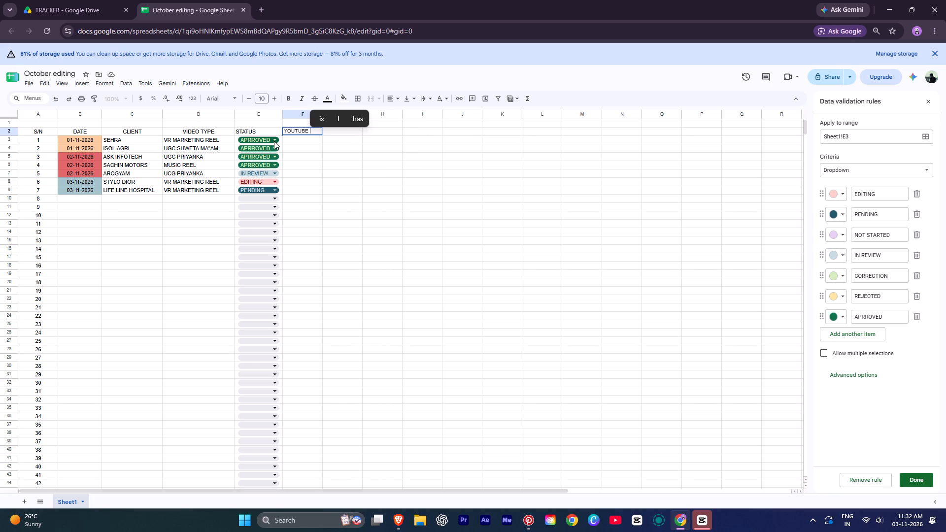
key("shift+u")
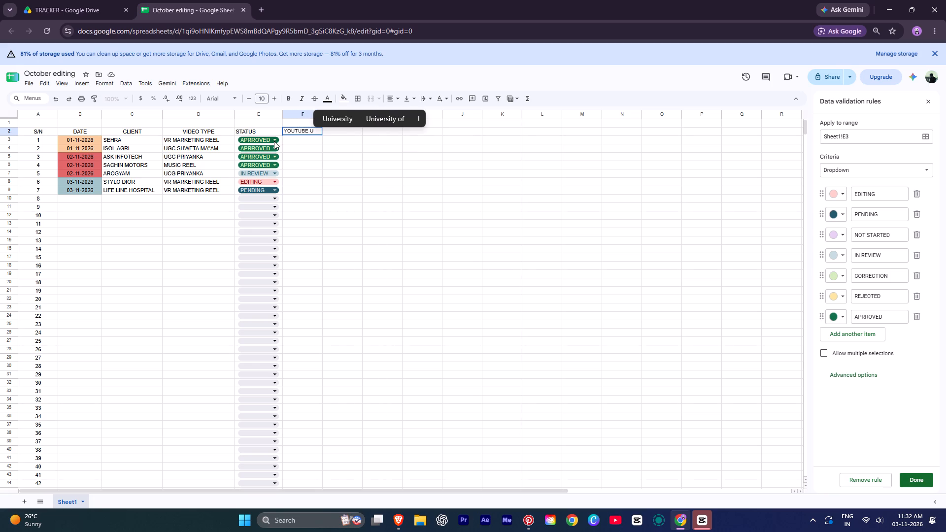
type("PLO")
type("DE")
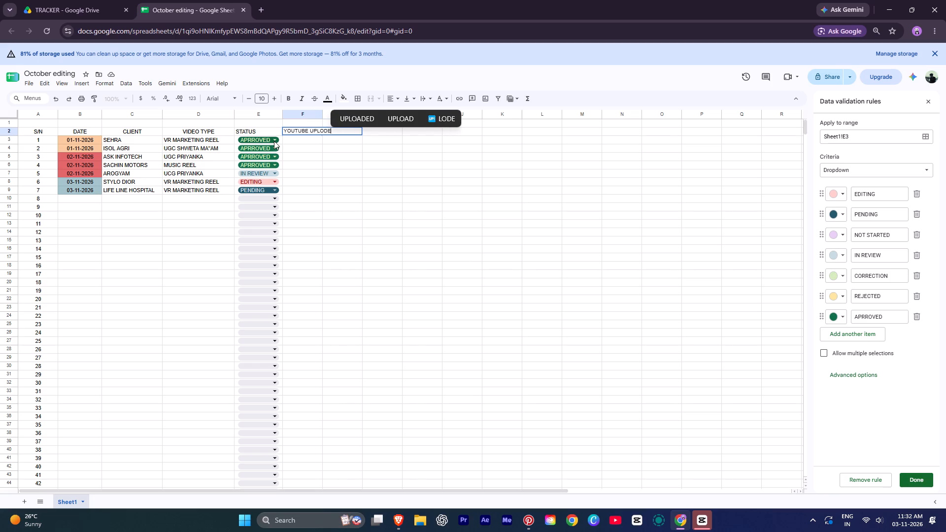
key("Up")
key("Return")
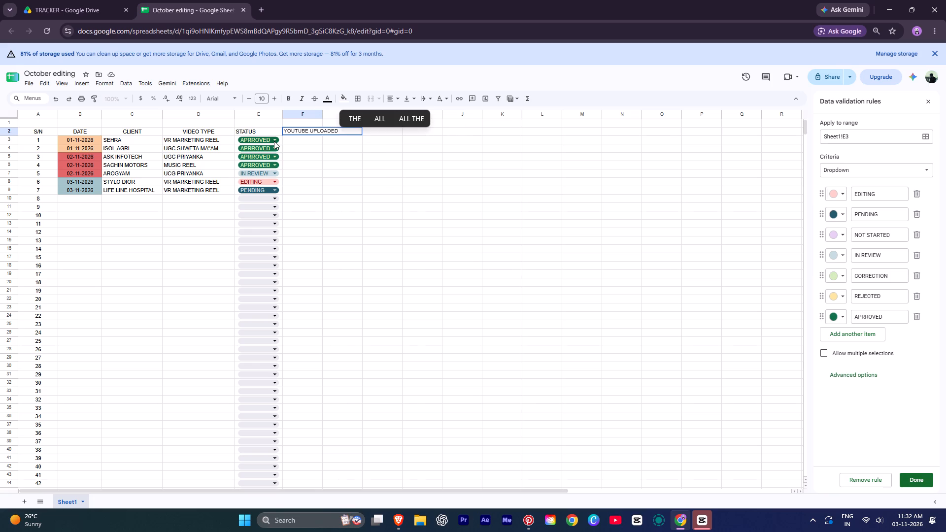
Fit the width of column F to the YOUTUBE UPLOADED header.
double_click(321, 112)
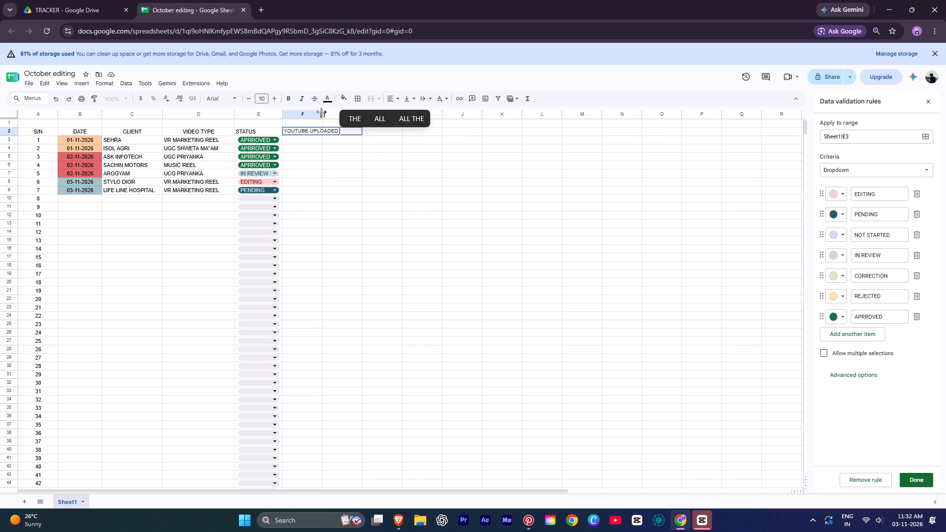
left_click(372, 161)
left_click(323, 111)
left_click(323, 111)
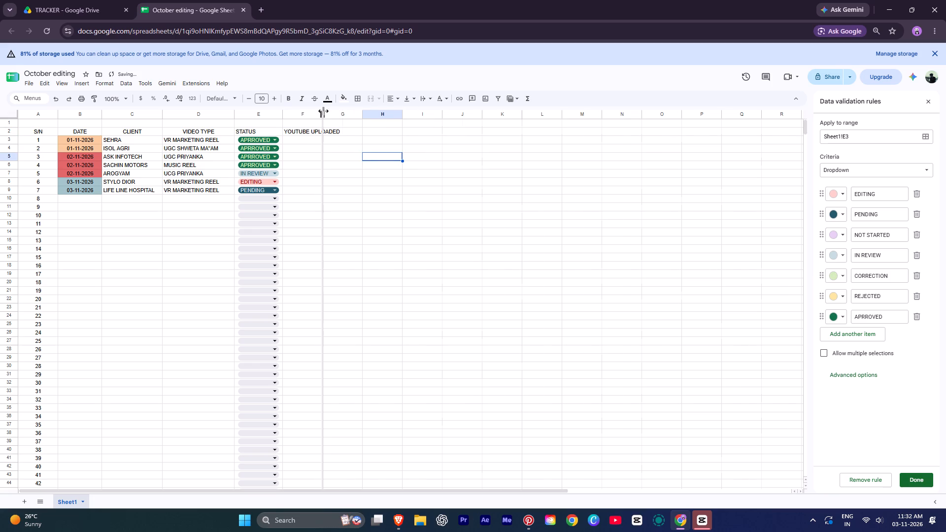
Insert a dropdown in cell F3, the first cell under YOUTUBE UPLOADED.
left_click(313, 137)
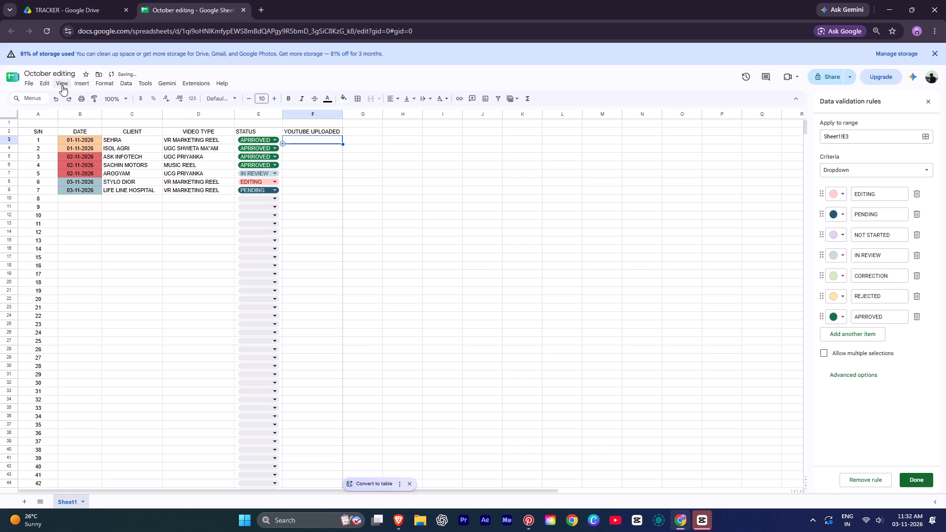
left_click(62, 85)
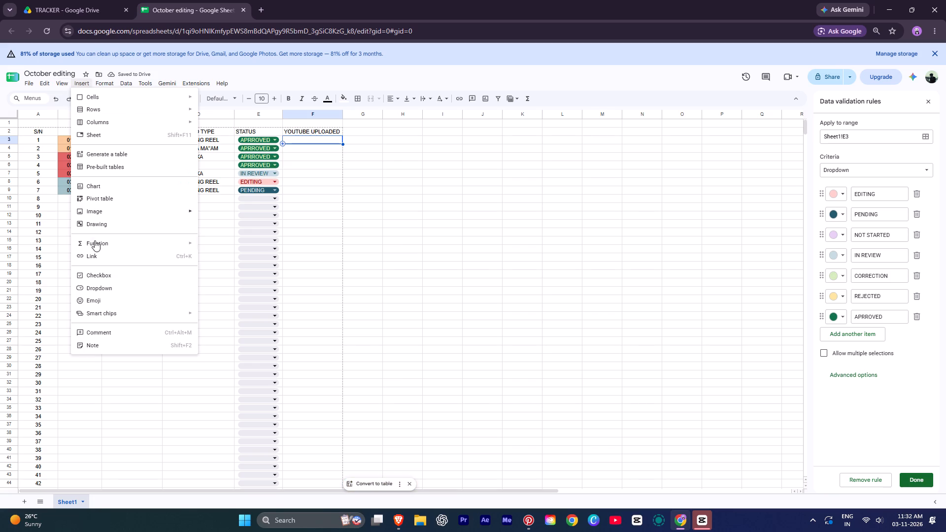
left_click(92, 289)
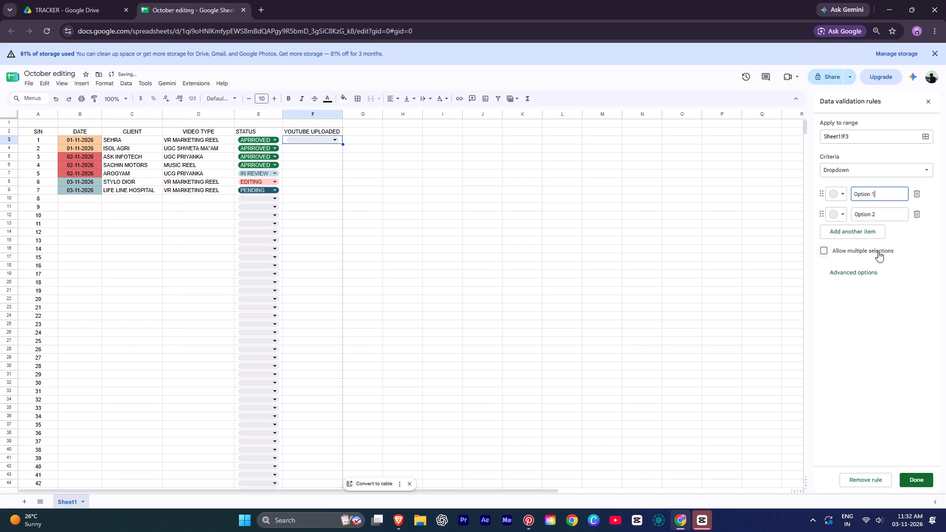
Name the first two options of the YOUTUBE UPLOADED dropdown UPLOADED and PENDING.
left_click_drag(879, 191, 847, 192)
key("BackSpace")
type("UPLO")
type("DE")
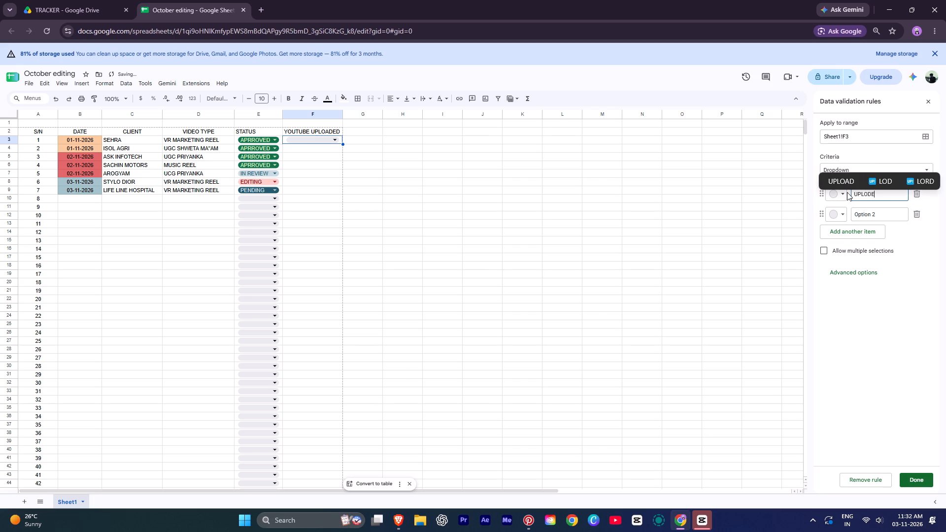
key("Up")
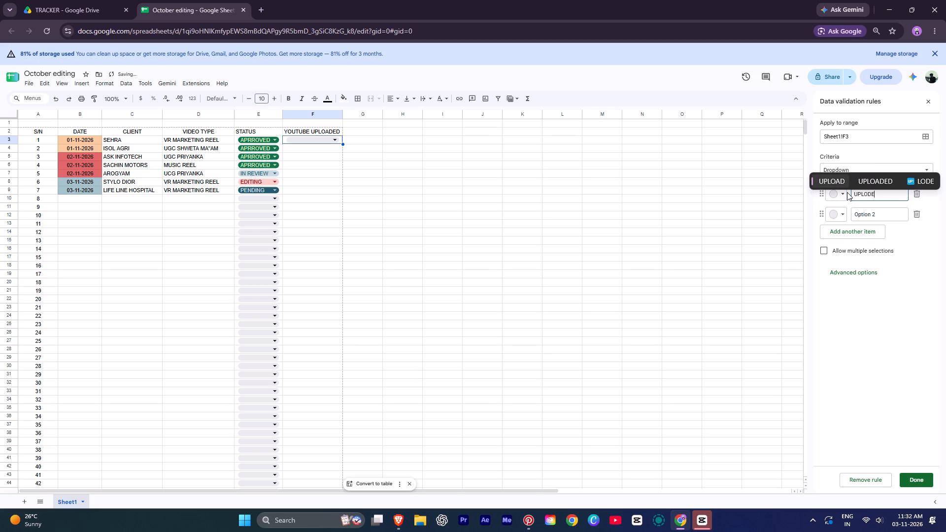
left_click(883, 179)
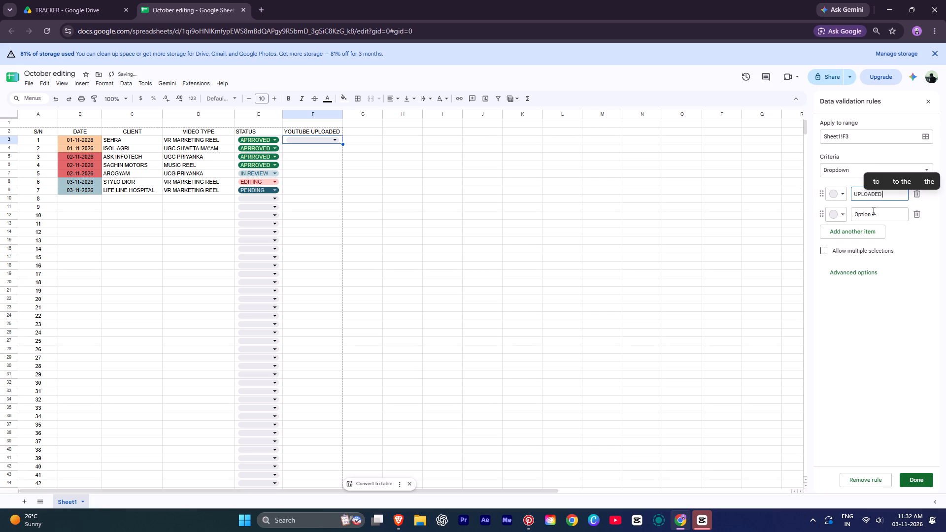
left_click(873, 210)
left_click_drag(888, 217, 844, 213)
key("BackSpace")
key("BackSpace")
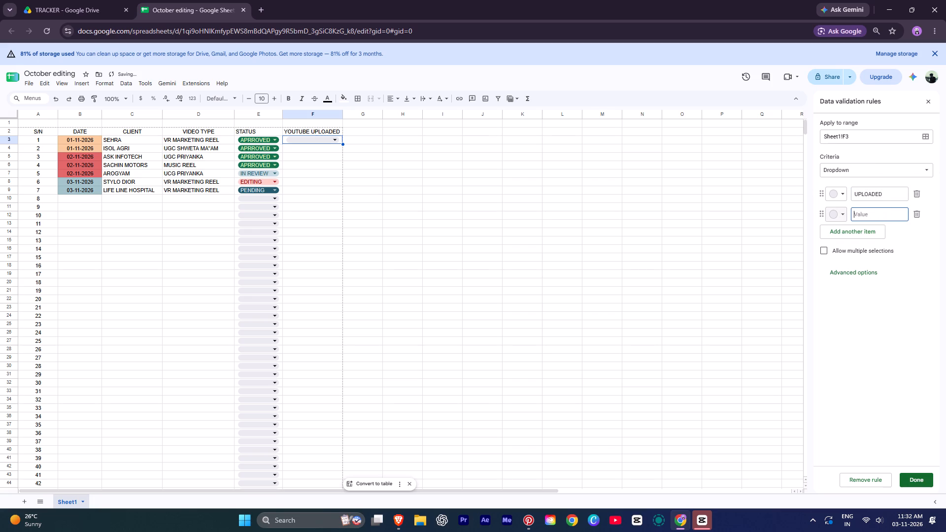
key("BackSpace")
type("PENDING")
left_click(854, 293)
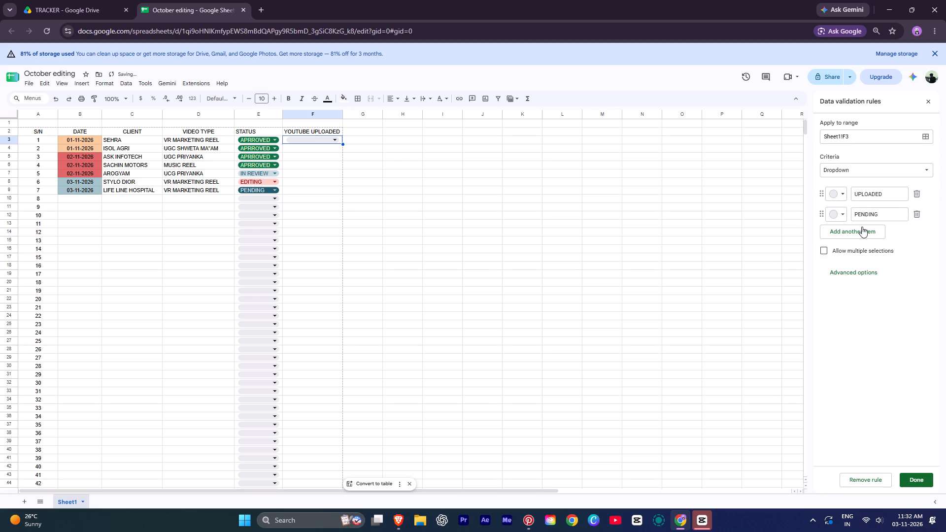
Add a third option named DATA MISSING to the YOUTUBE UPLOADED dropdown.
left_click(858, 230)
left_click(863, 233)
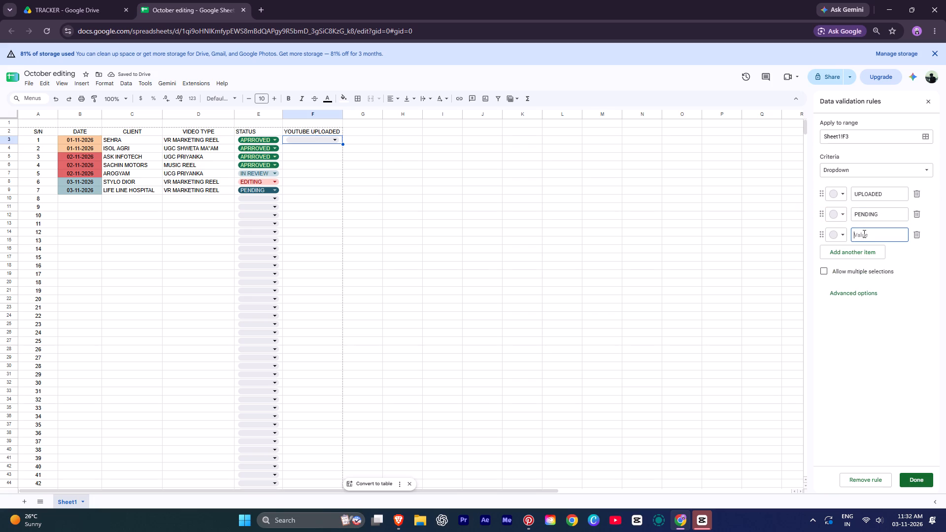
type("DATA")
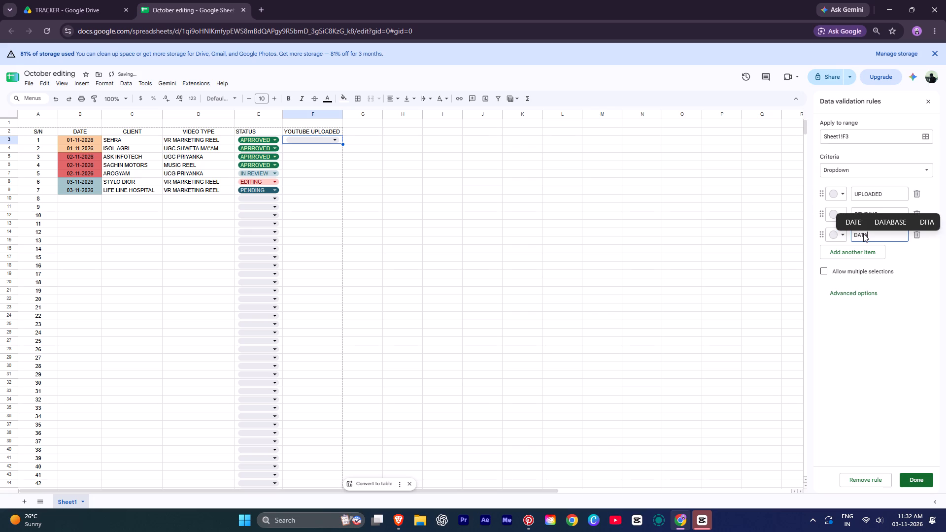
key("shift+space")
type("MISSIN")
type("G")
key("space")
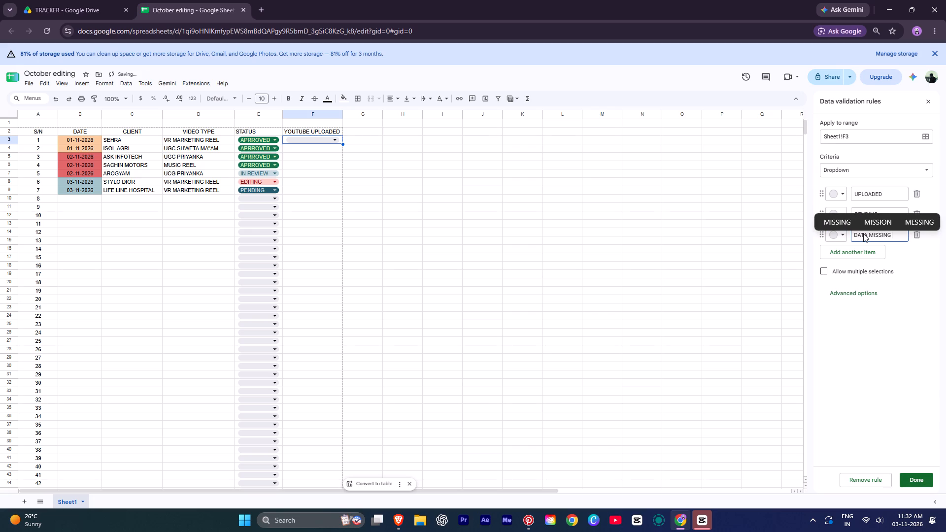
key("shift+BackSpace")
left_click(877, 318)
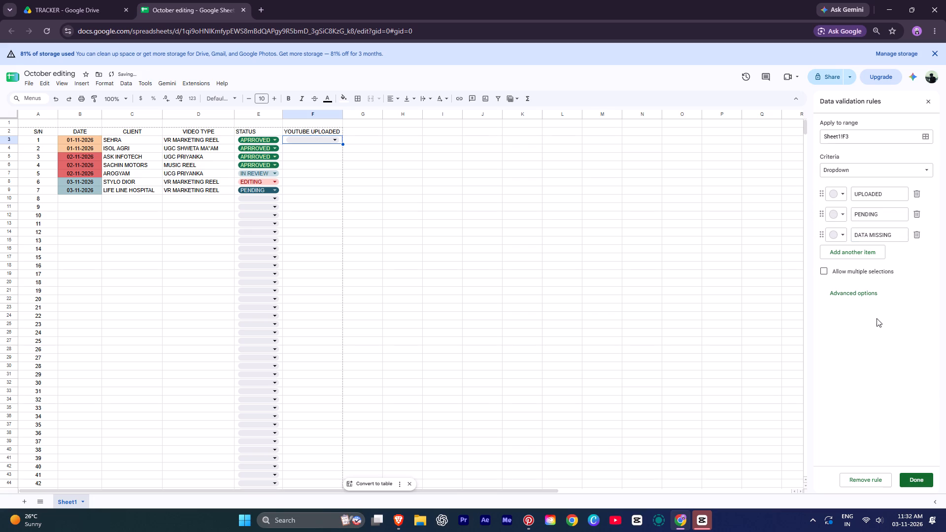
Colour the dropdown options: DATA MISSING light red, PENDING light green and UPLOADED dark teal.
left_click(842, 235)
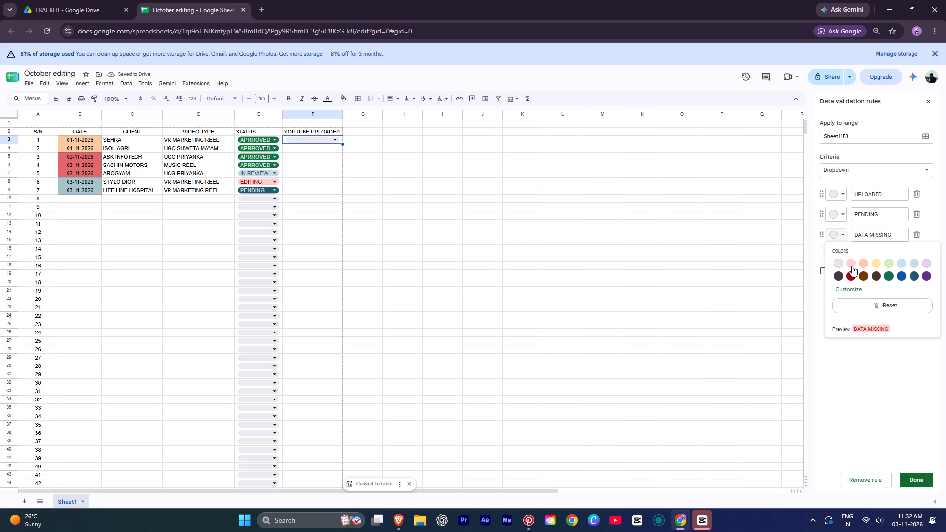
left_click(850, 261)
left_click(843, 210)
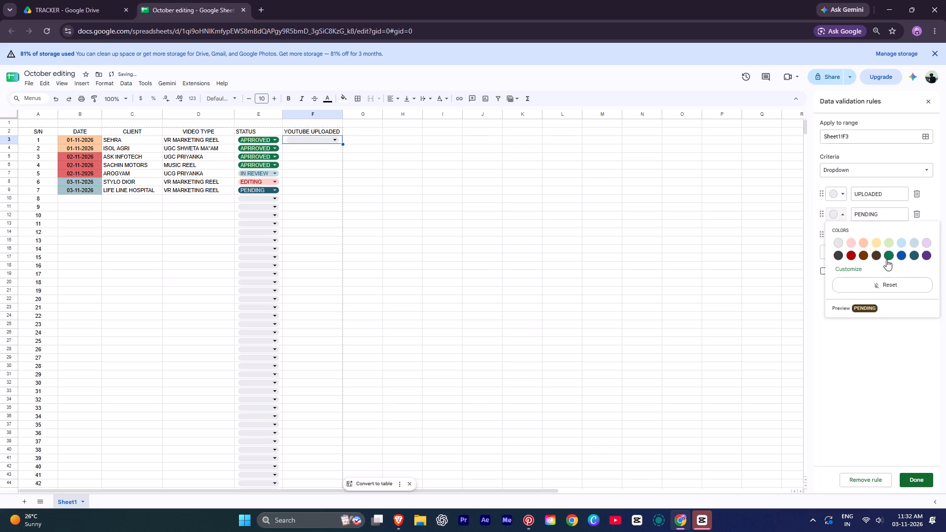
left_click(886, 243)
left_click(844, 193)
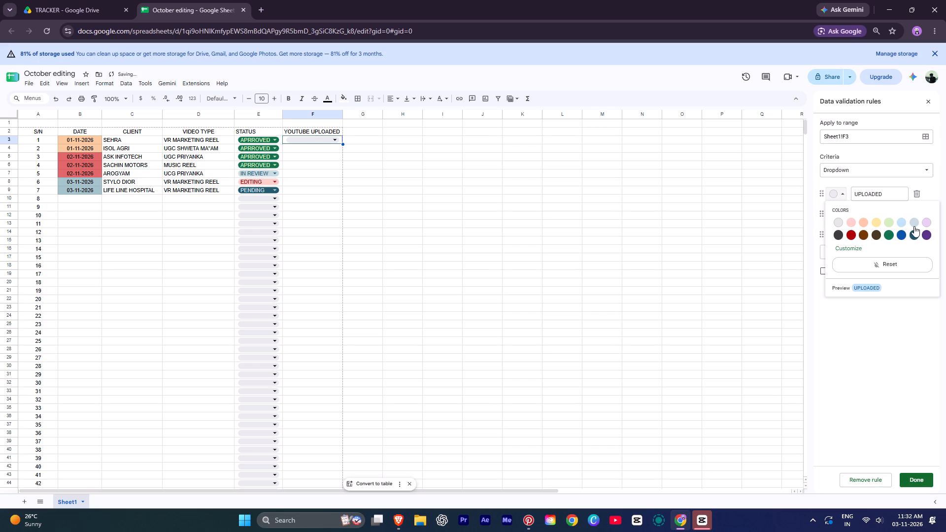
left_click(912, 235)
left_click(902, 323)
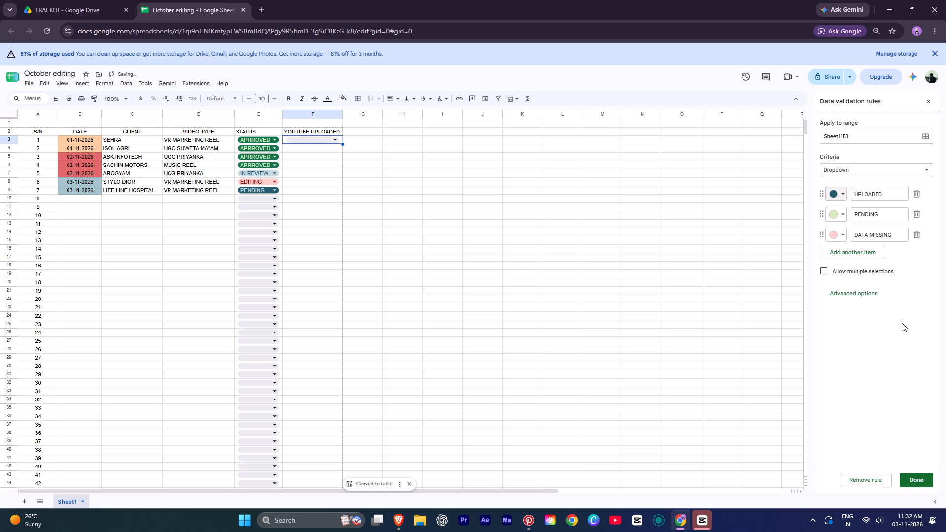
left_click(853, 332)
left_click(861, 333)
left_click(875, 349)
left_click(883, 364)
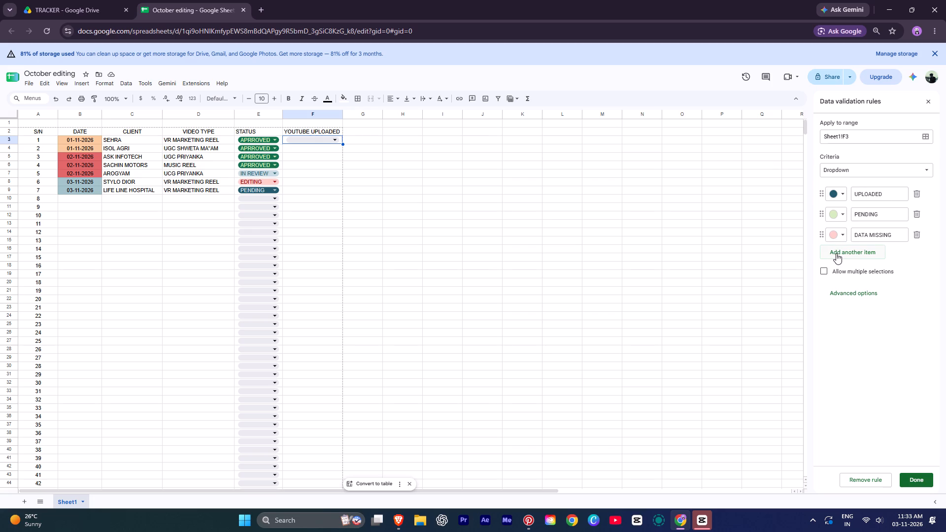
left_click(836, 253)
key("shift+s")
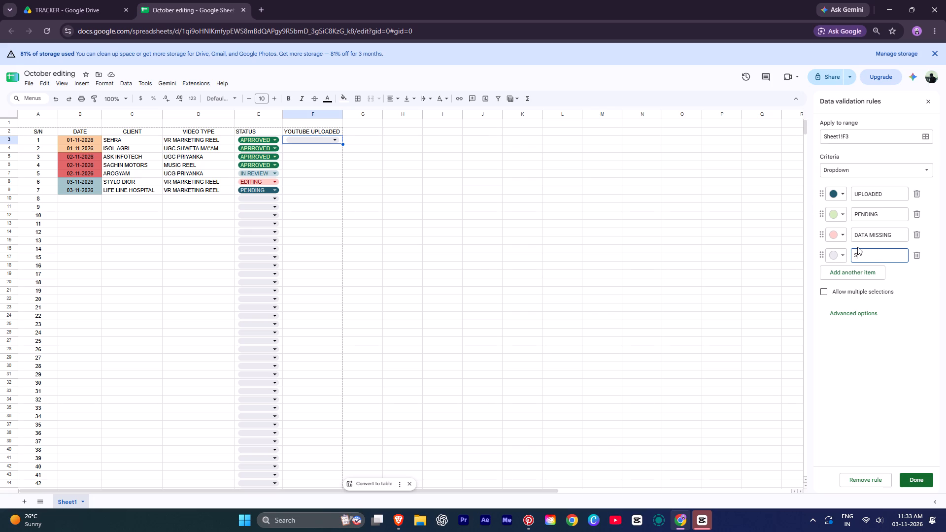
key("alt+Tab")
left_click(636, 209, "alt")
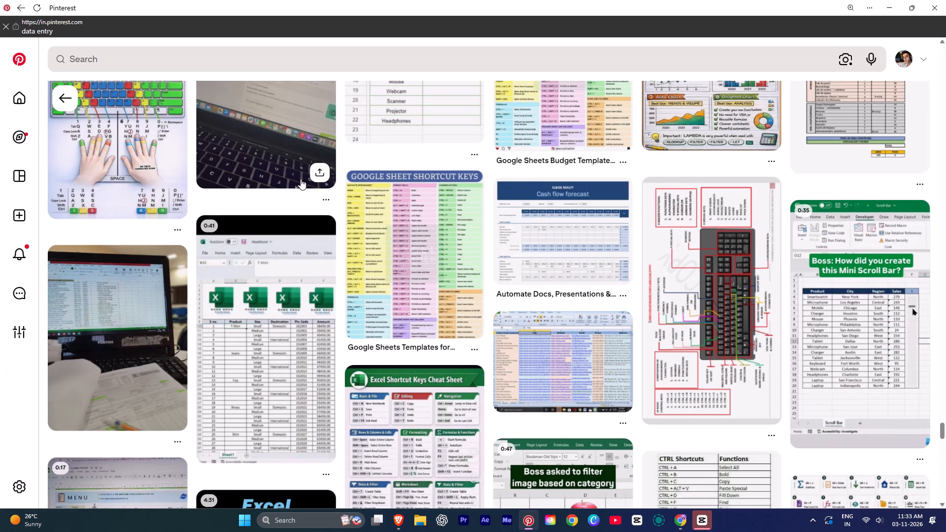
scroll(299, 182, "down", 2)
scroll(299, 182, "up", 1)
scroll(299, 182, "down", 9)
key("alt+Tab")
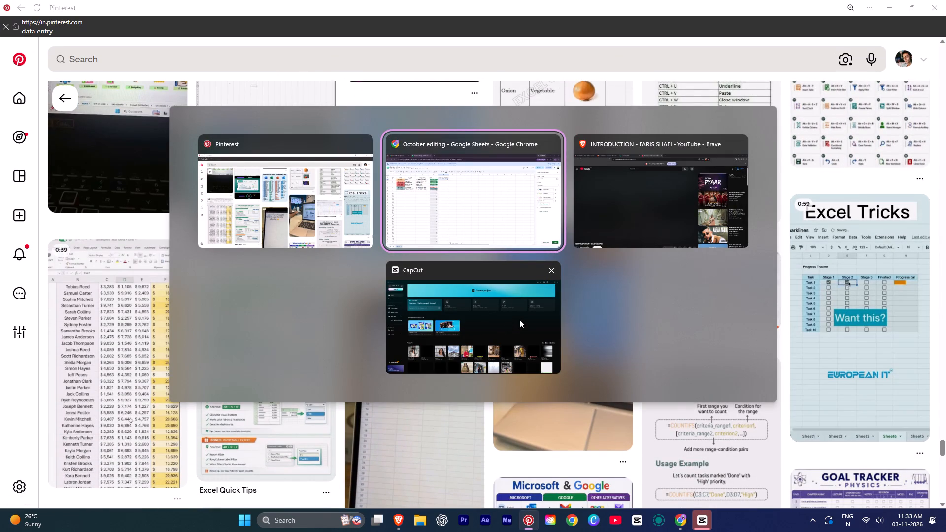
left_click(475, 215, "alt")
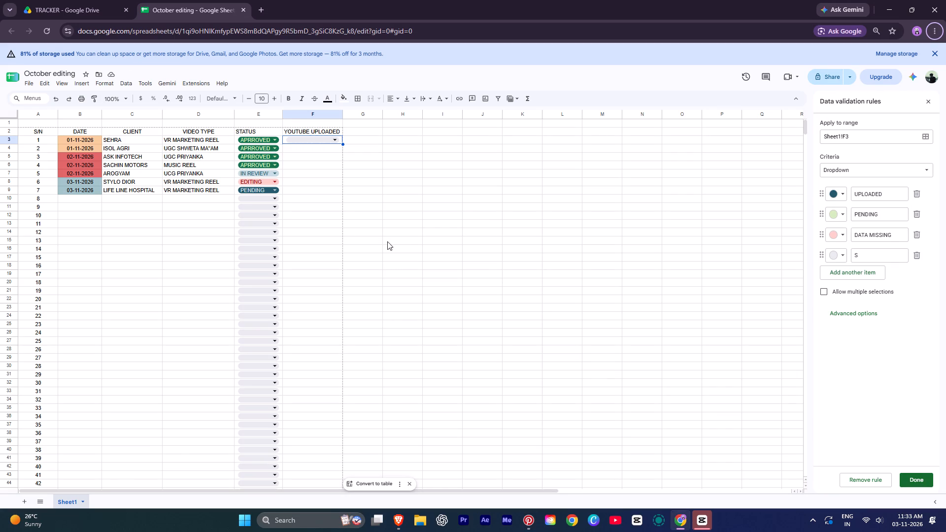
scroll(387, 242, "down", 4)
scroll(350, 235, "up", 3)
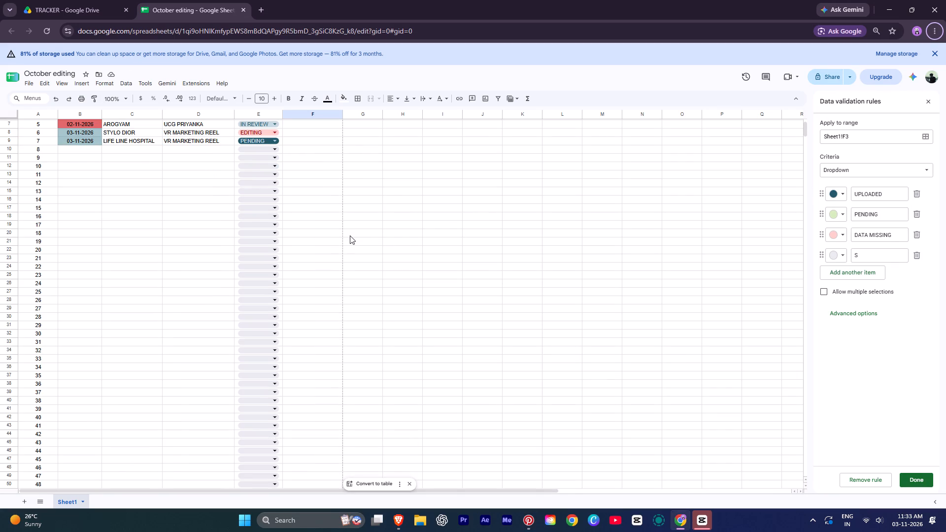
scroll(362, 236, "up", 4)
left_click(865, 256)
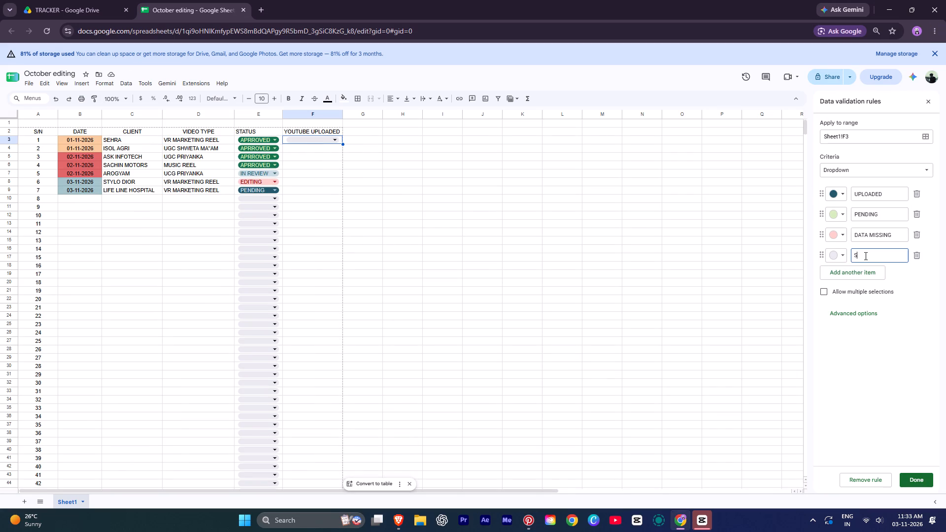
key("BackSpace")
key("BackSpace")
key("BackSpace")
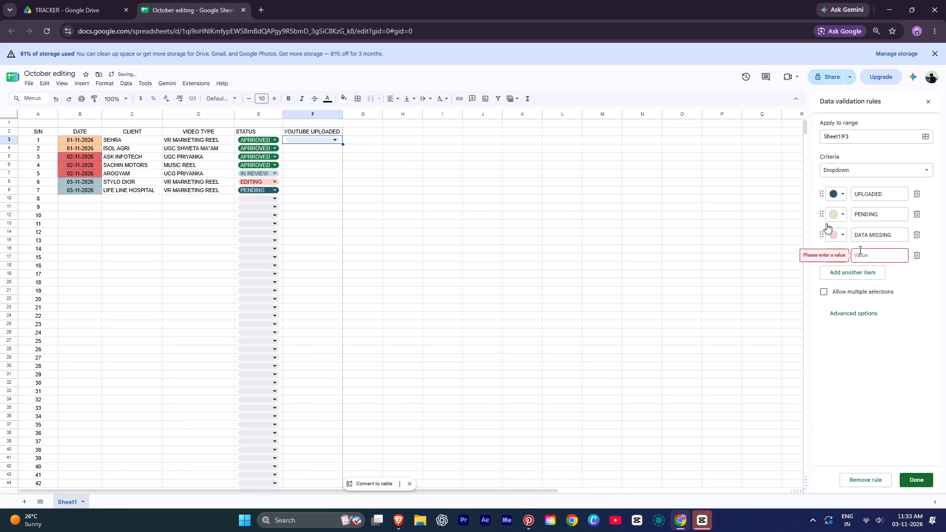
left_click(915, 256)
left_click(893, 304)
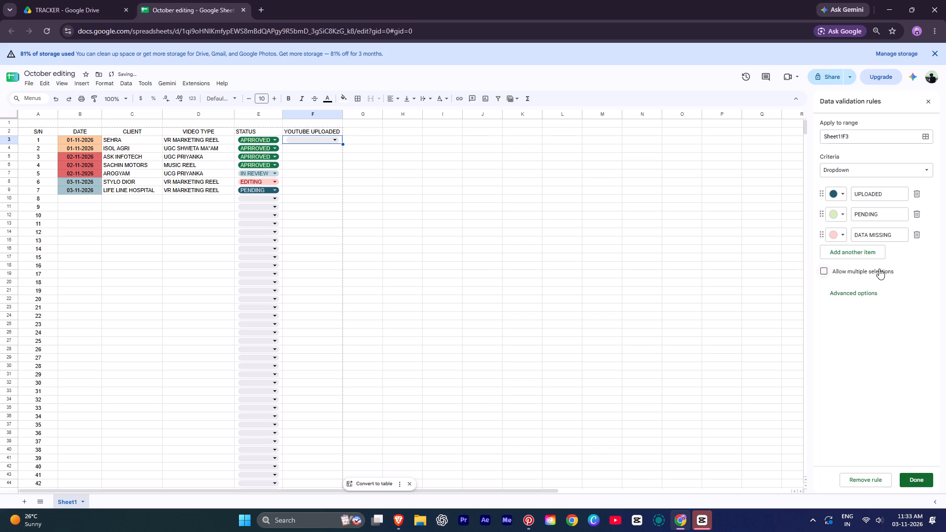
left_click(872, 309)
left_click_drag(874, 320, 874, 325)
Save the dropdown rule for cell F3 and close the data validation rules.
left_click(915, 485)
left_click(925, 101)
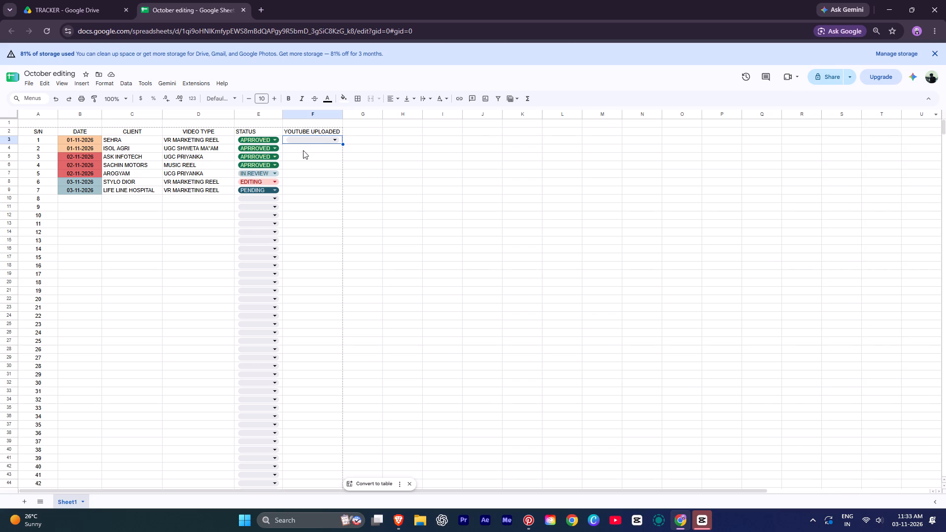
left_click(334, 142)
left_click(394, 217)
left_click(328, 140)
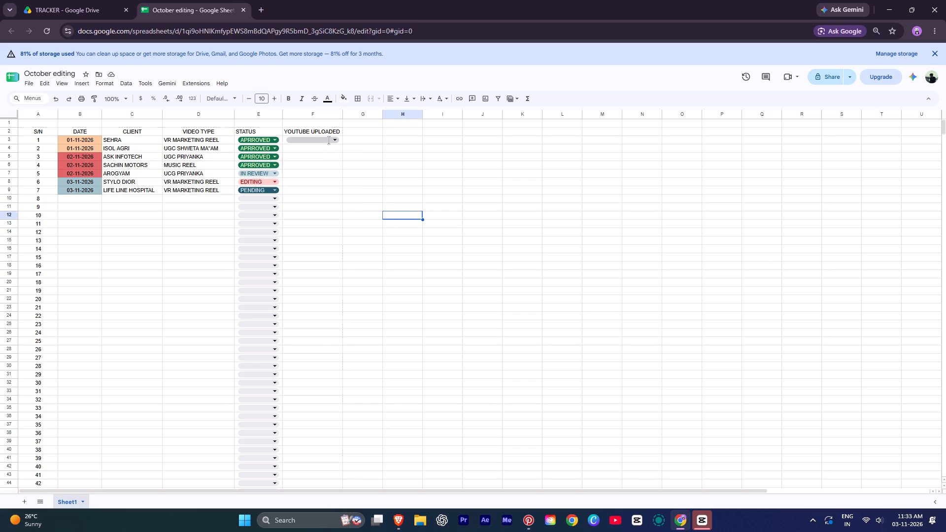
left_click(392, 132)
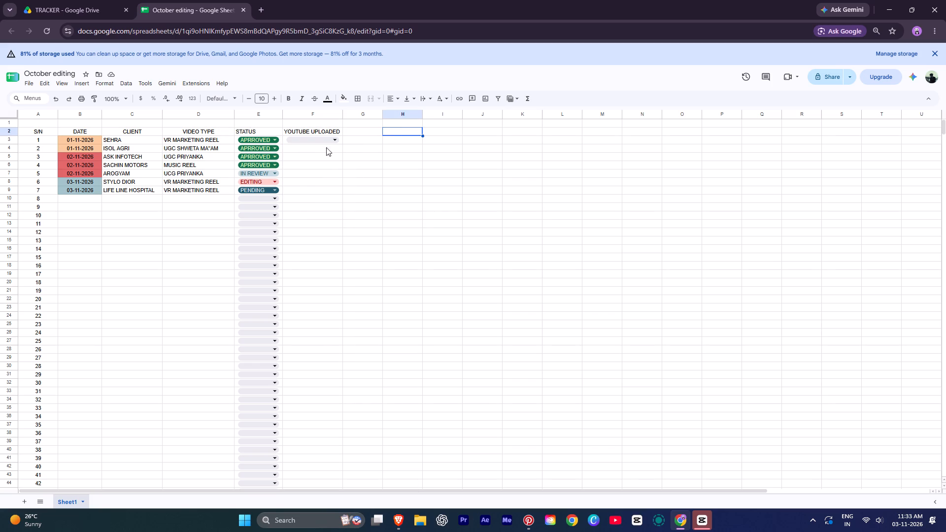
Fill the dropdown from cell F3 down column F to row 62, matching serial number 60.
left_click(340, 141)
left_click_drag(342, 144, 328, 395, "ctrl")
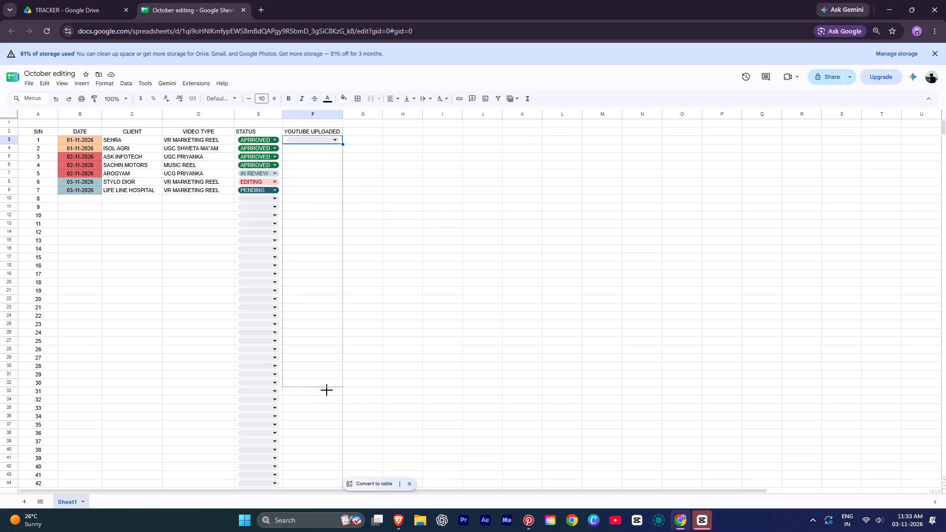
left_click_drag(328, 395, 330, 499, "ctrl")
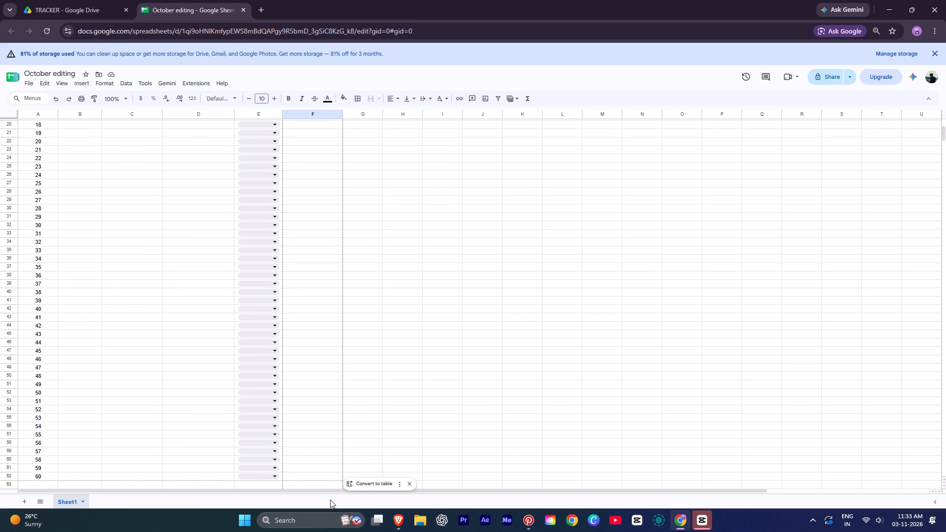
left_click_drag(330, 499, 328, 449, "ctrl")
left_click(353, 406)
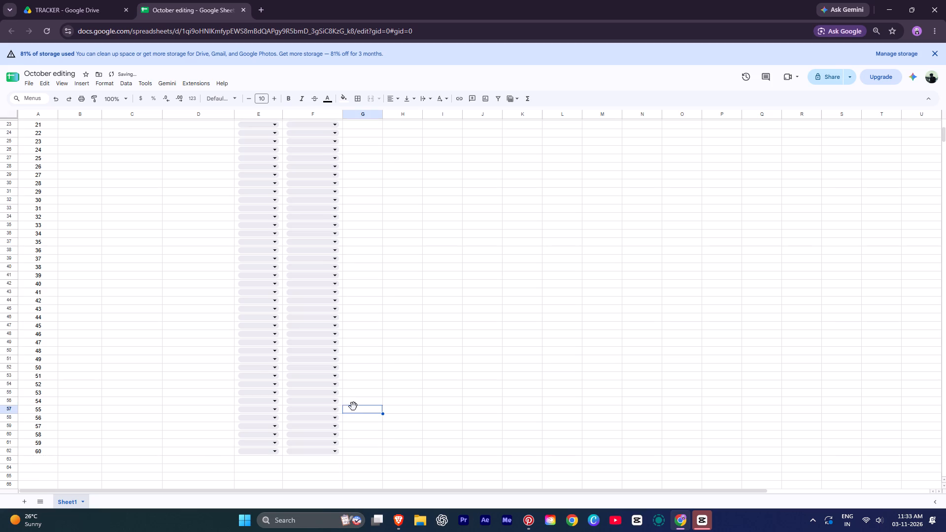
scroll(256, 375, "up", 9)
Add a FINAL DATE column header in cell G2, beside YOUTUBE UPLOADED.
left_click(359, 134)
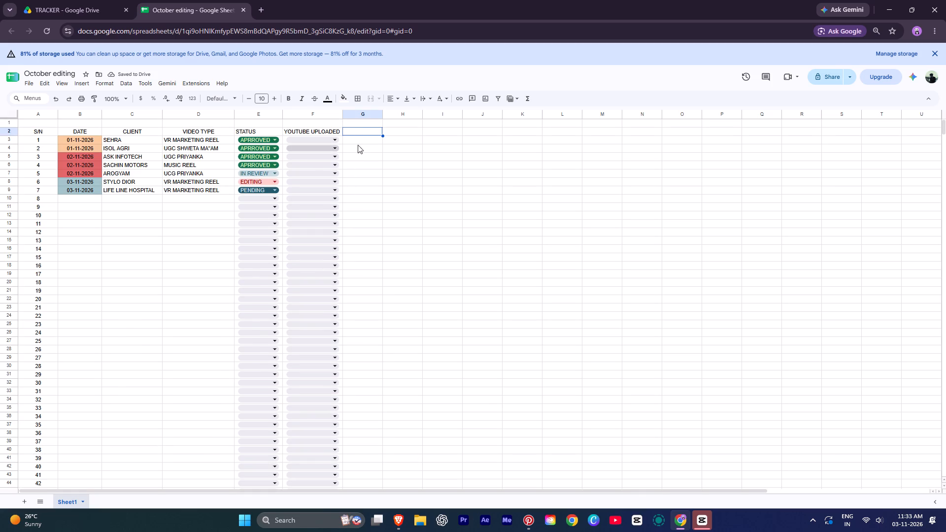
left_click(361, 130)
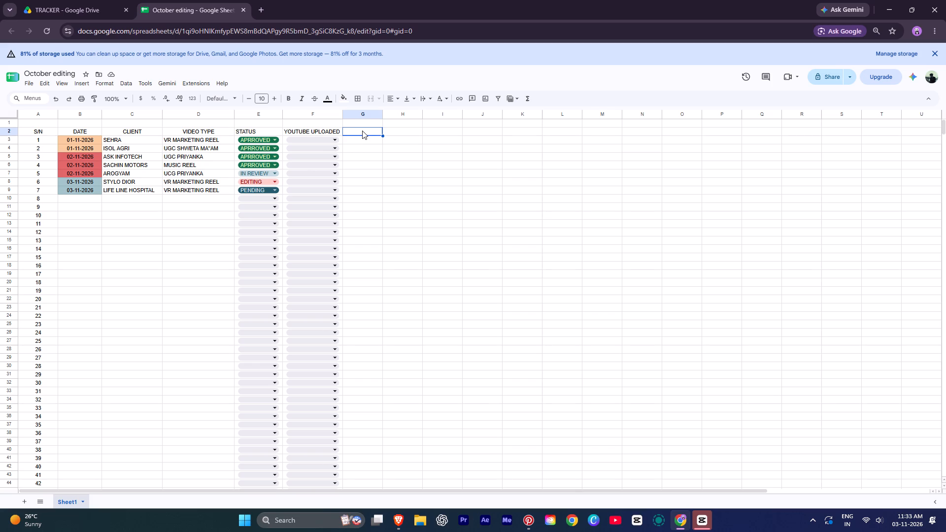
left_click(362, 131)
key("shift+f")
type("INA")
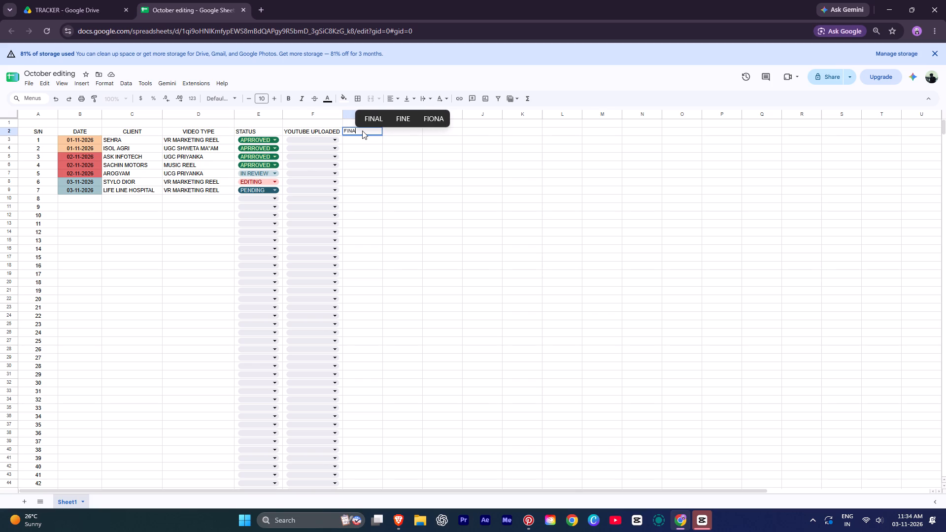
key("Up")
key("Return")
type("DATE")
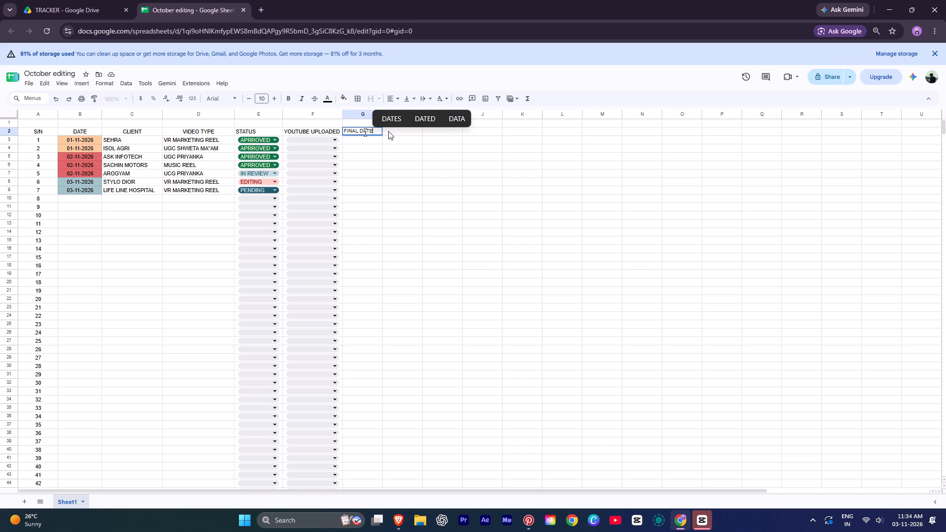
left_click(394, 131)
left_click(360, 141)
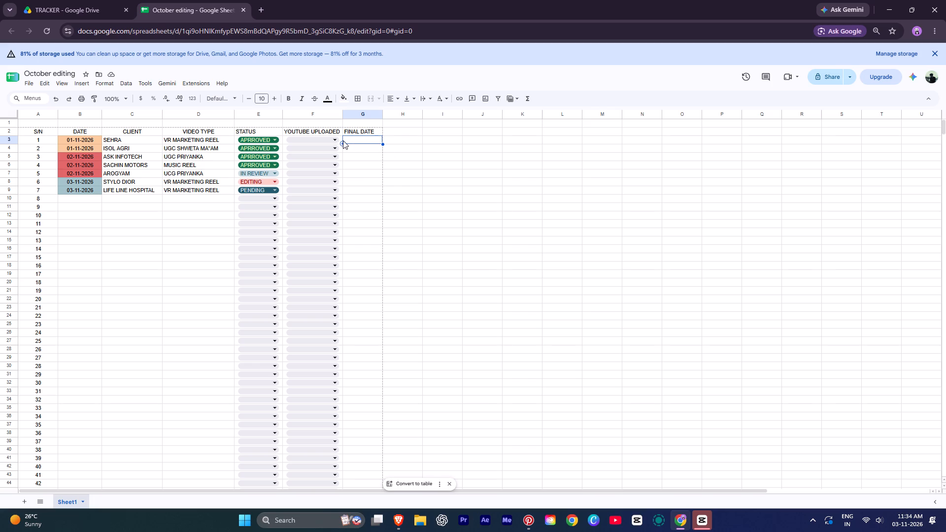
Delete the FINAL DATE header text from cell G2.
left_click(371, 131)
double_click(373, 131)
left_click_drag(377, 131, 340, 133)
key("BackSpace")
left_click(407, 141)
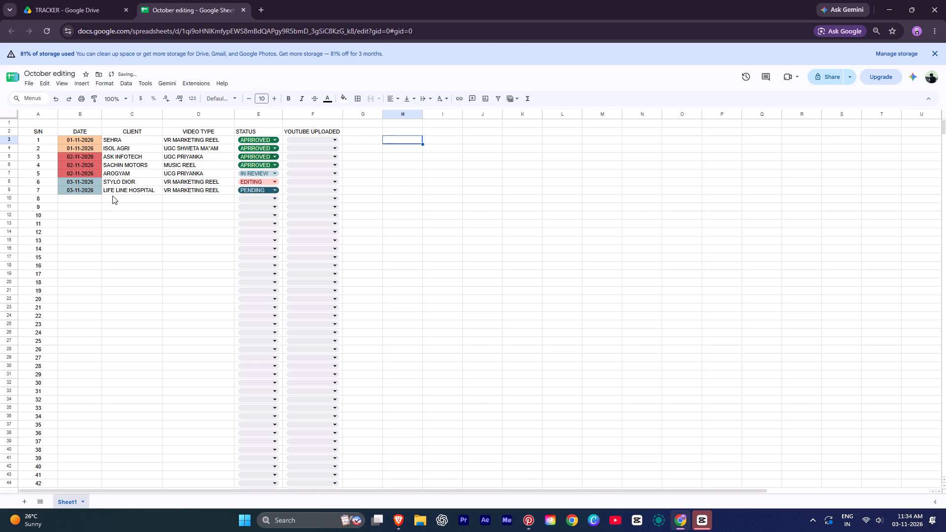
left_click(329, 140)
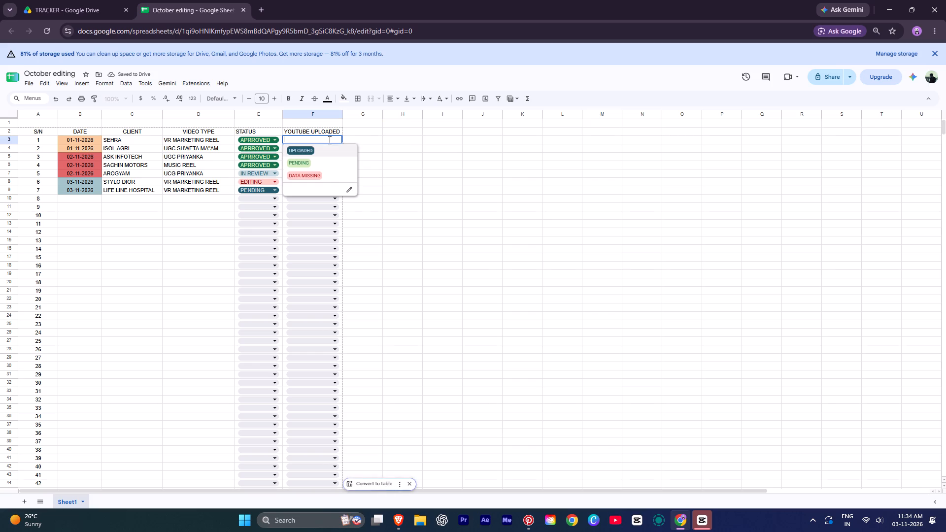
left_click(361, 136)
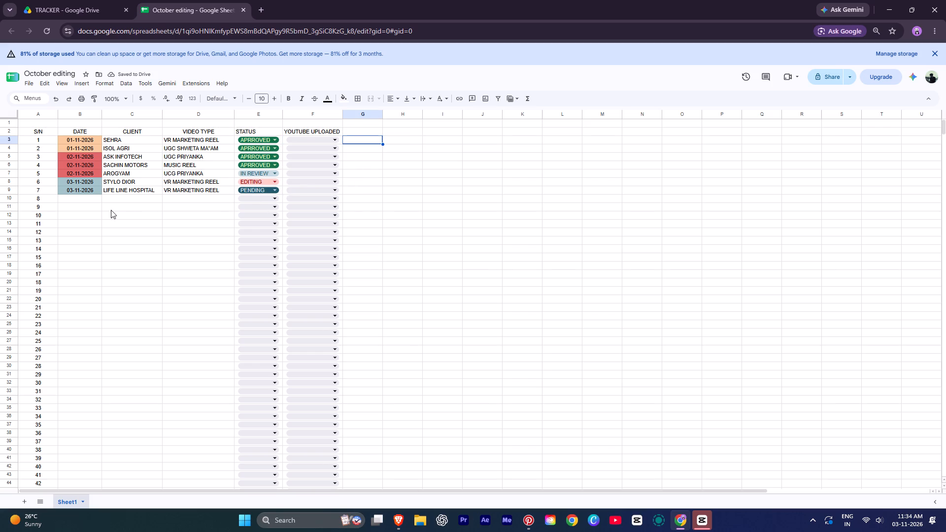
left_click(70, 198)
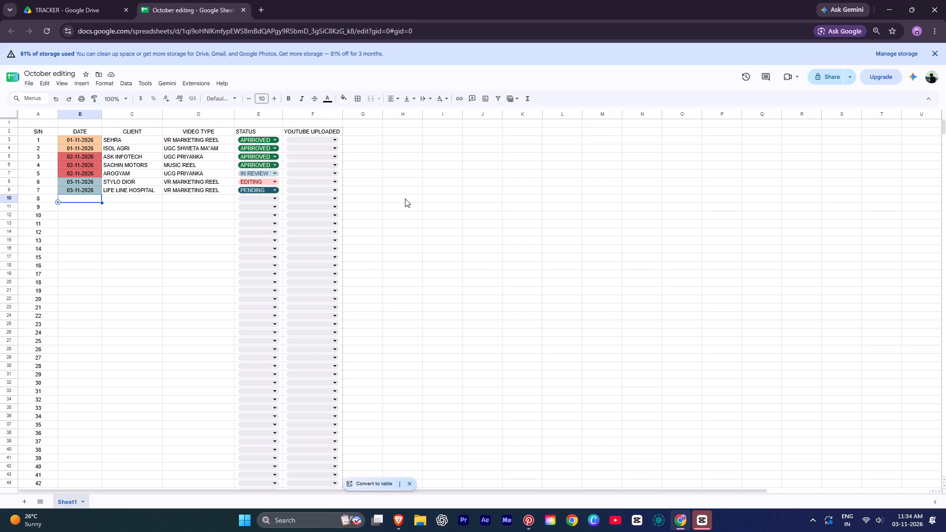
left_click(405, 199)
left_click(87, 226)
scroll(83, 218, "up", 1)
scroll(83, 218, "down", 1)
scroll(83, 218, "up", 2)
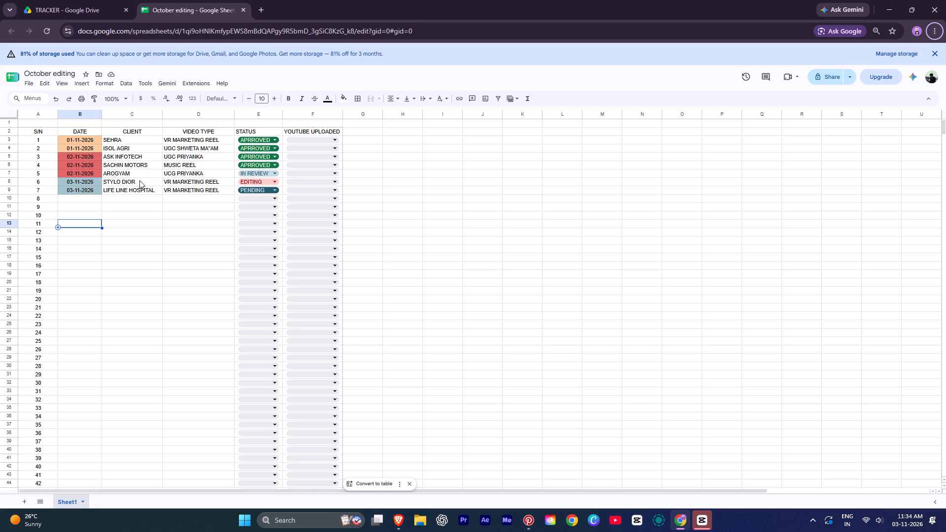
Switch to YouTube in Brave, play the 24/7 Hindi Love Songs Radio video, and return to the October editing sheet.
key("alt+Tab")
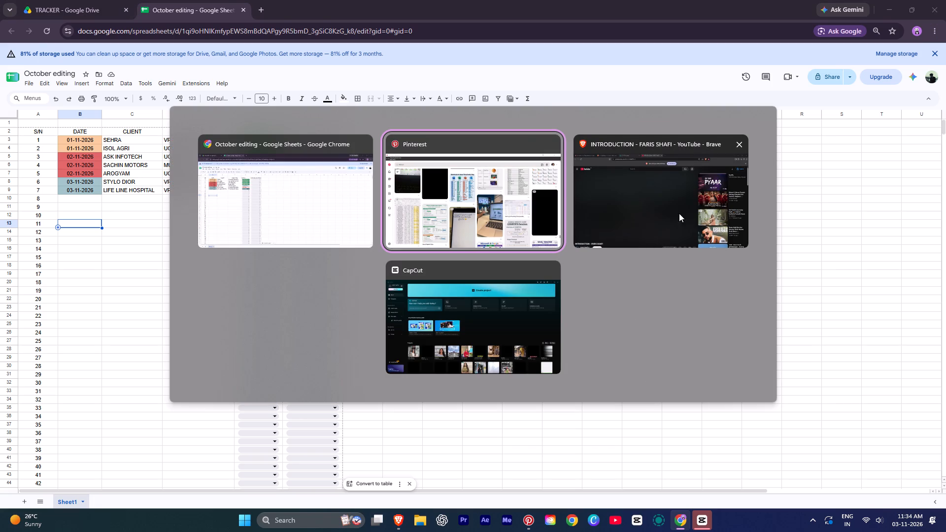
left_click(679, 213, "alt")
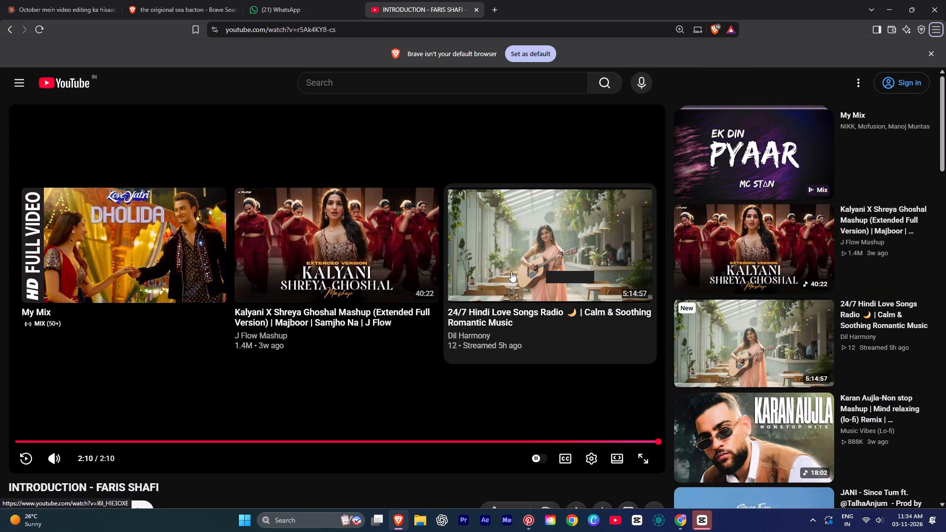
left_click(546, 238)
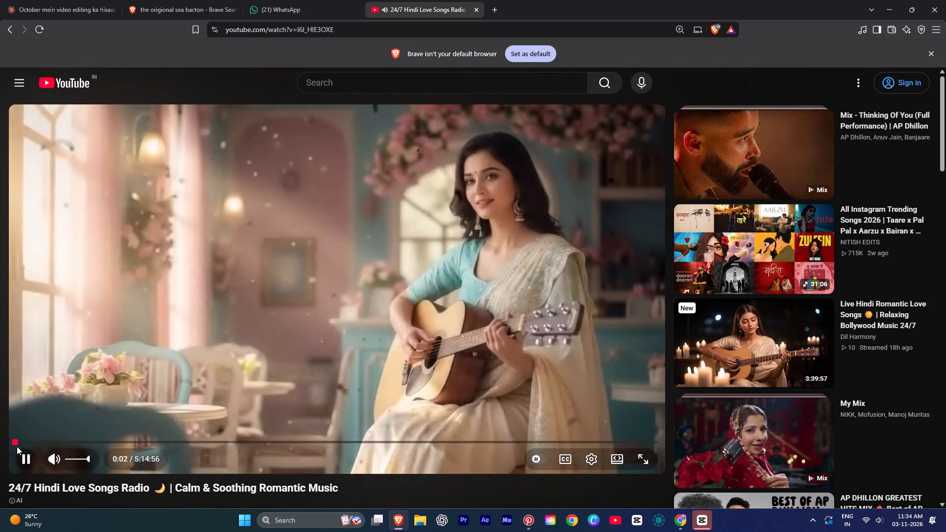
key("alt+Tab")
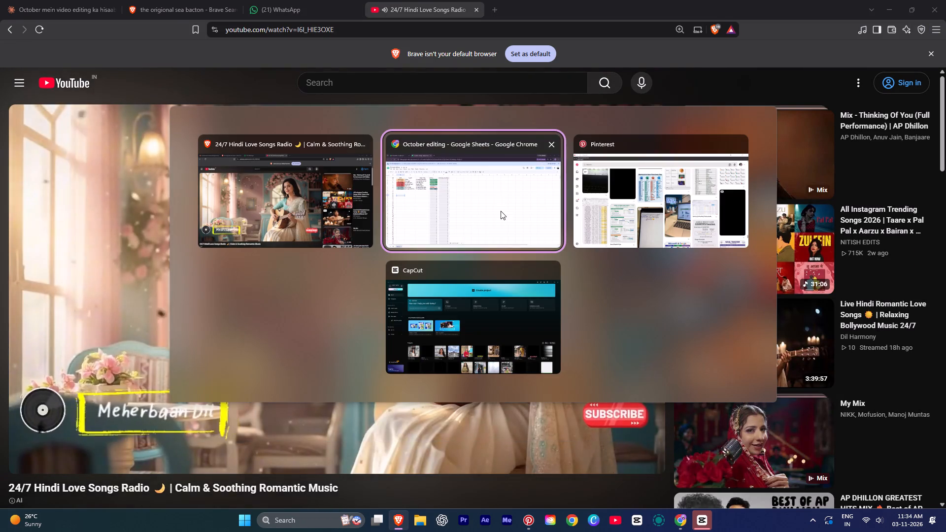
left_click(501, 211, "alt")
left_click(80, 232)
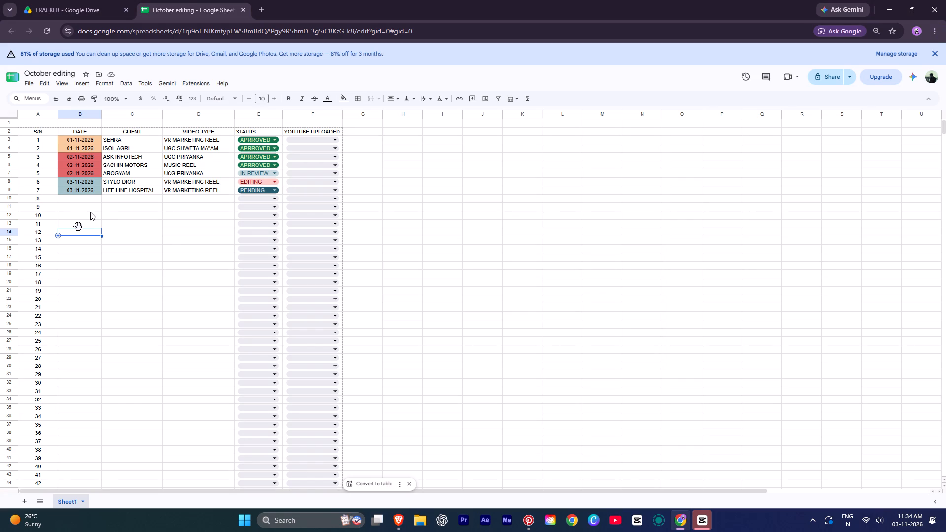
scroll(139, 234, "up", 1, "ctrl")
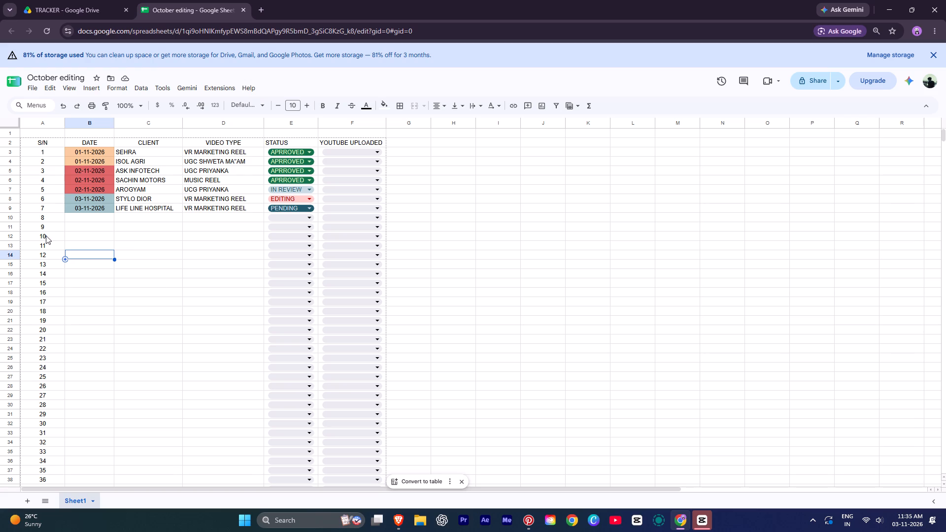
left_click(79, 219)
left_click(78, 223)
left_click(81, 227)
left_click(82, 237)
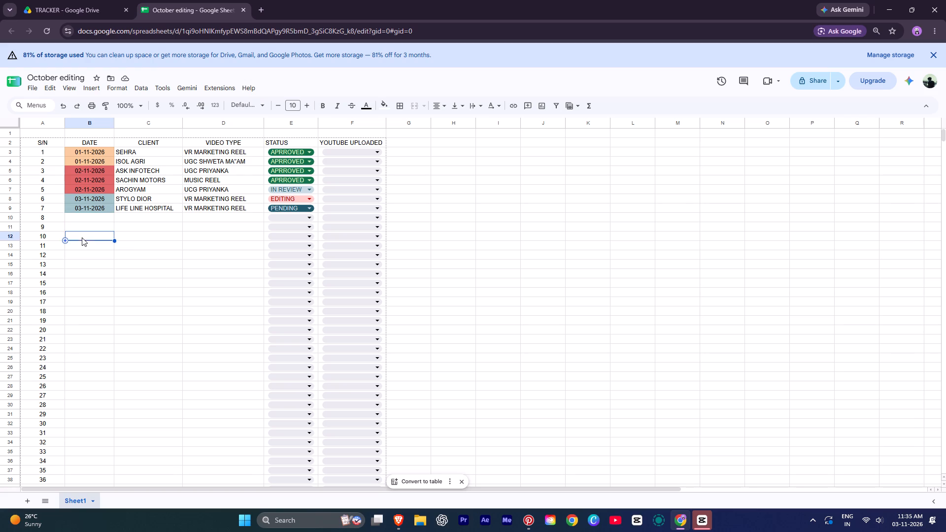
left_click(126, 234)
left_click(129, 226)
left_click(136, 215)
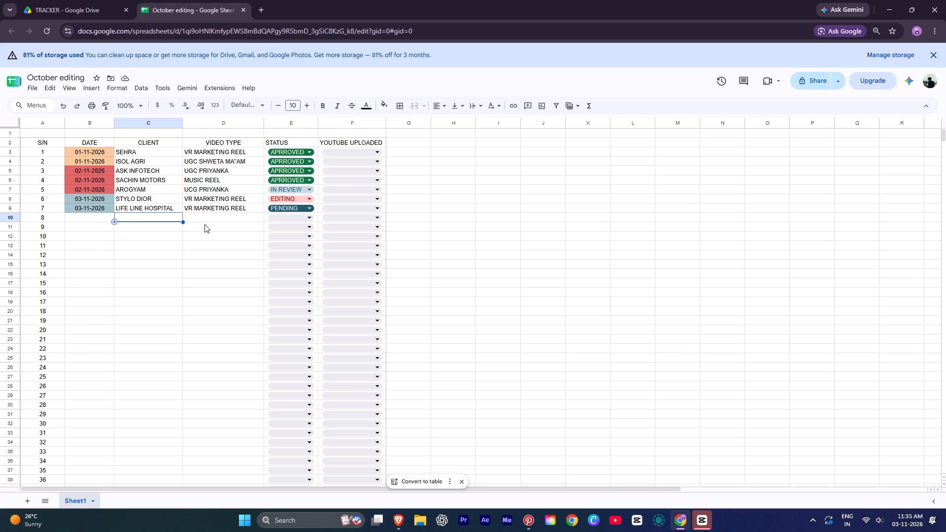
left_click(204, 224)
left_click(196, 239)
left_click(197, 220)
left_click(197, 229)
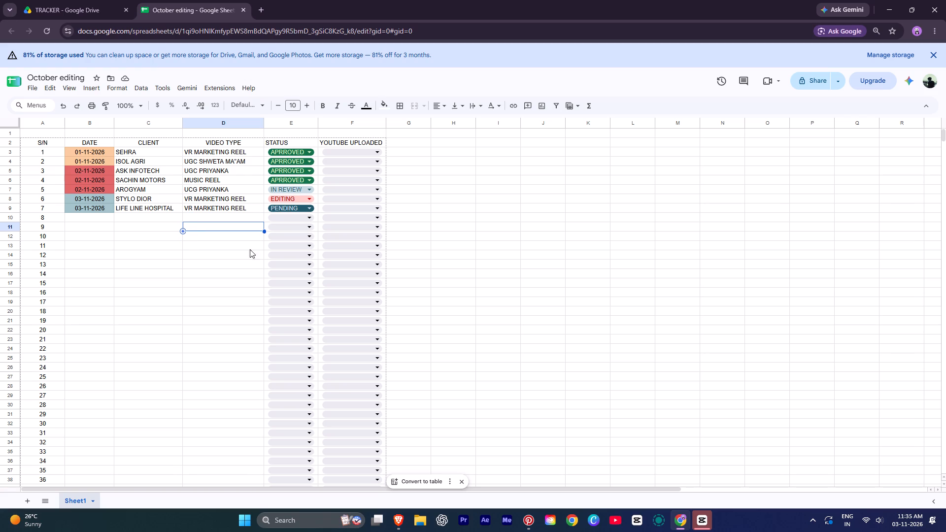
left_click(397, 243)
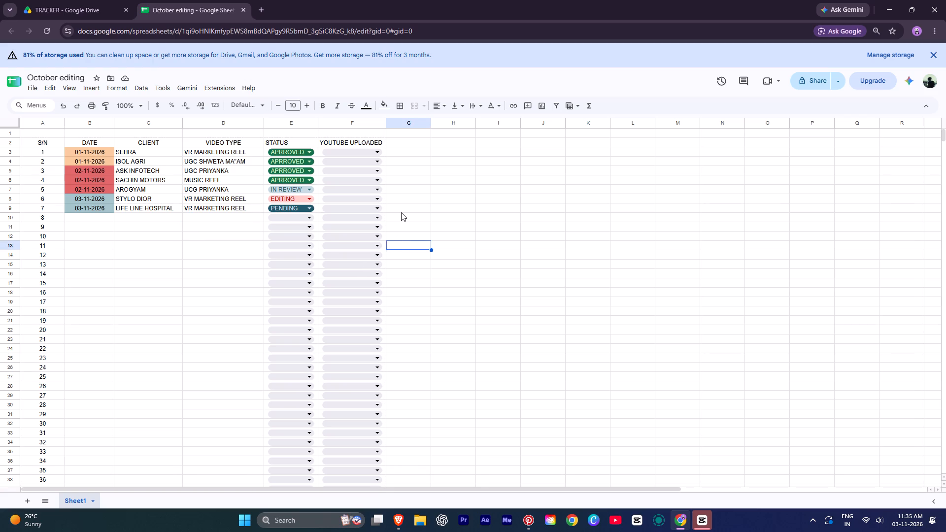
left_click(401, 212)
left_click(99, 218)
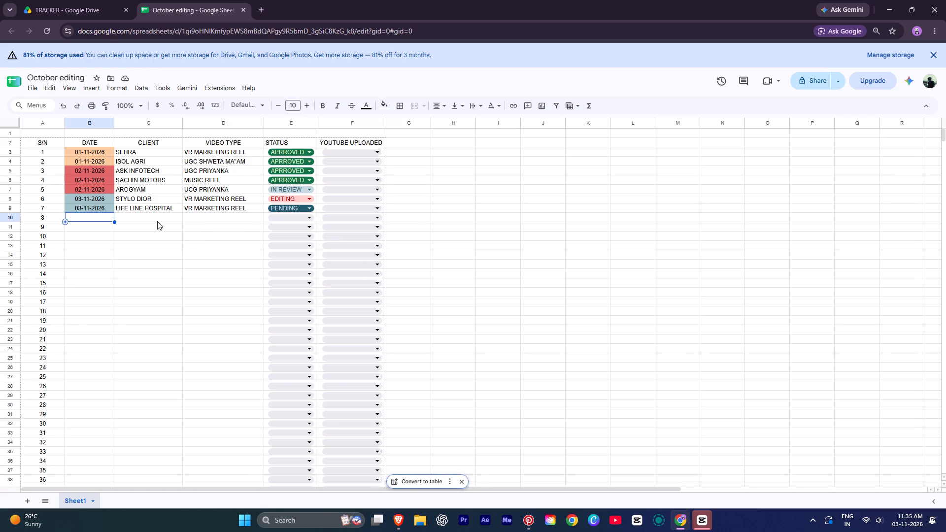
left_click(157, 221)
Open the October editing spreadsheet again from the TRACKER folder in Google Drive.
left_click(62, 0)
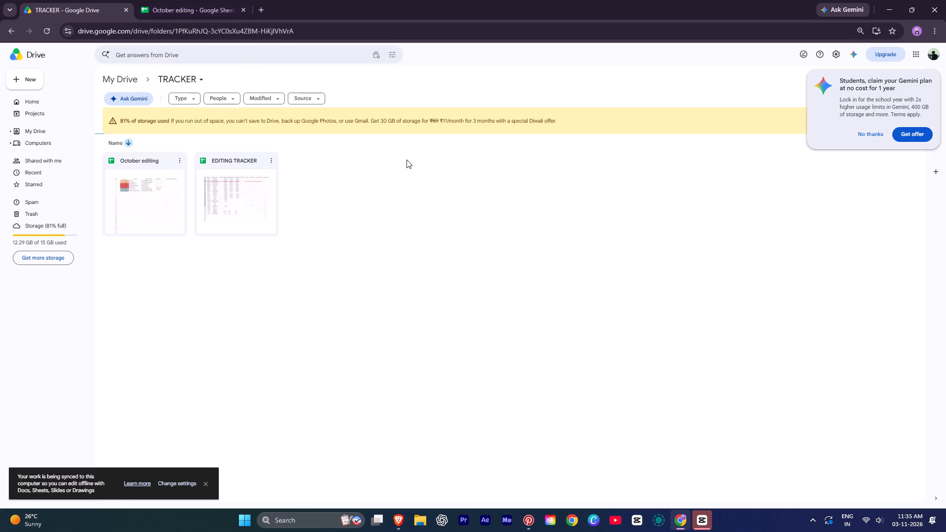
left_click(394, 176)
left_click(125, 203)
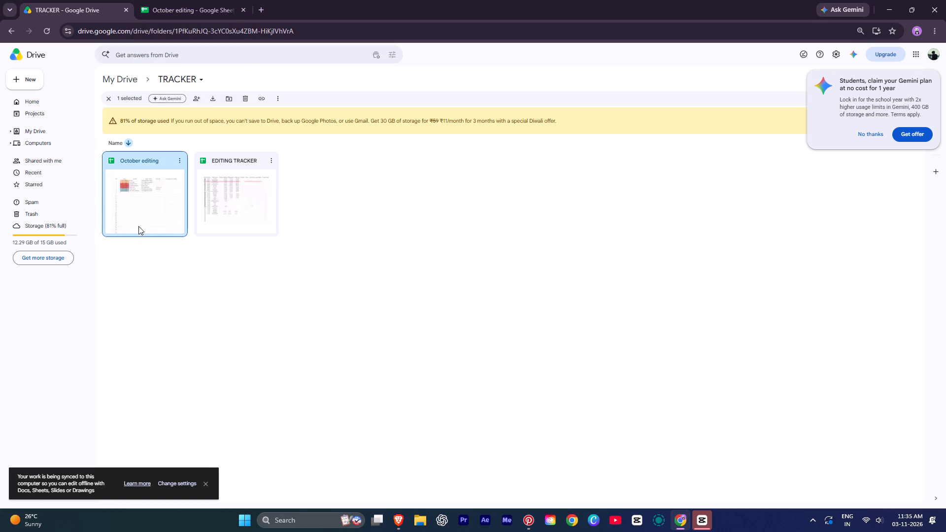
double_click(138, 222)
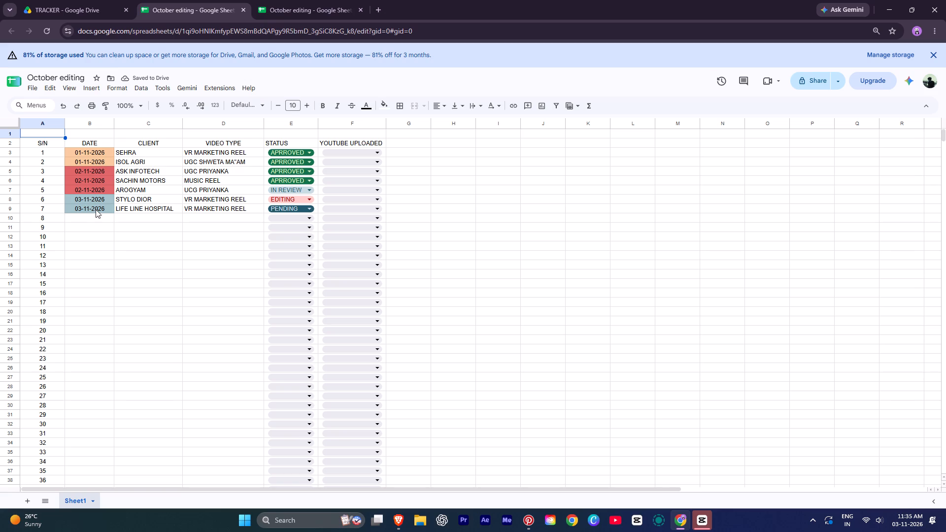
Set YOUTUBE UPLOADED to PENDING for serial numbers 1 to 7, in cells F3 to F9.
left_click(374, 152)
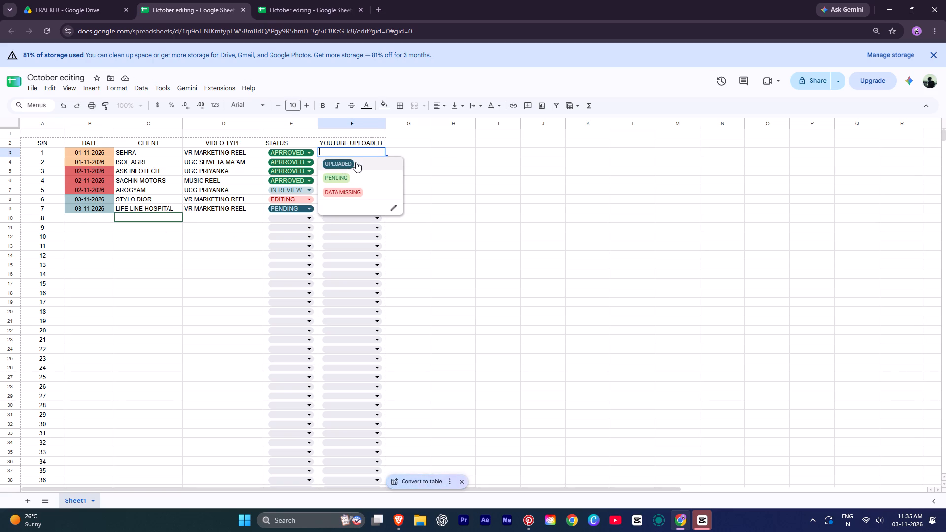
left_click(447, 145)
left_click(376, 165)
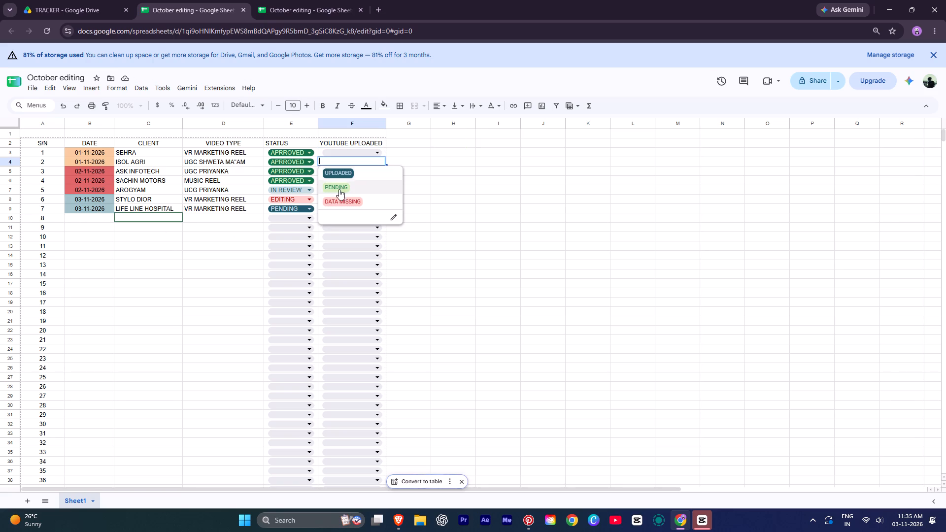
left_click(331, 190)
left_click(380, 152)
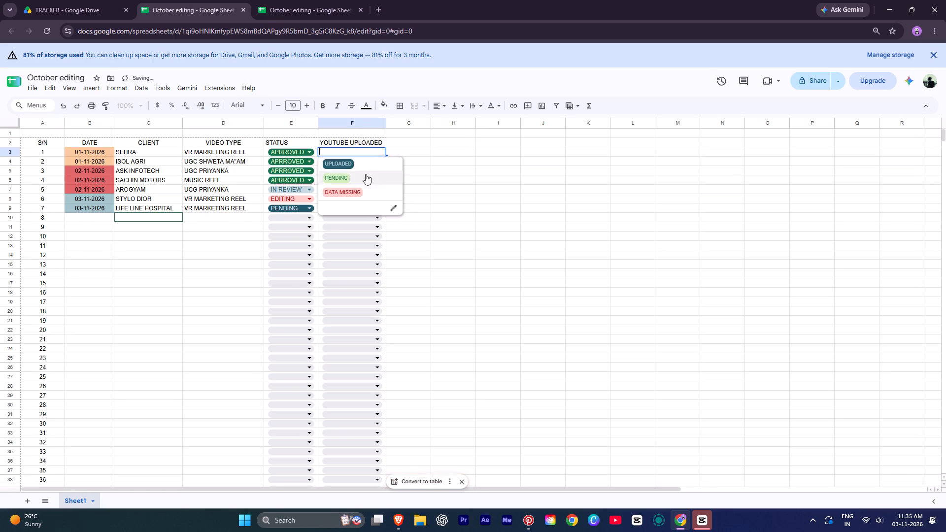
left_click(338, 180)
left_click(376, 168)
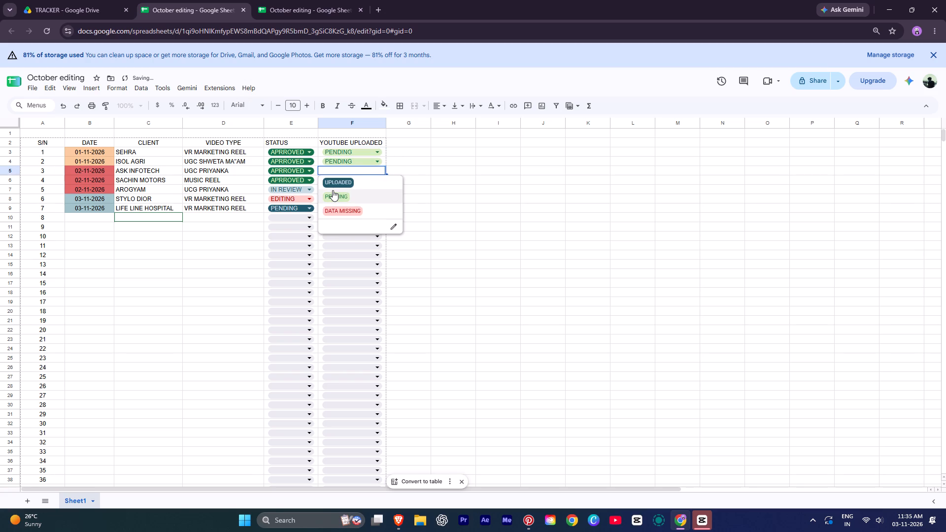
left_click(333, 190)
left_click(378, 181)
left_click(348, 204)
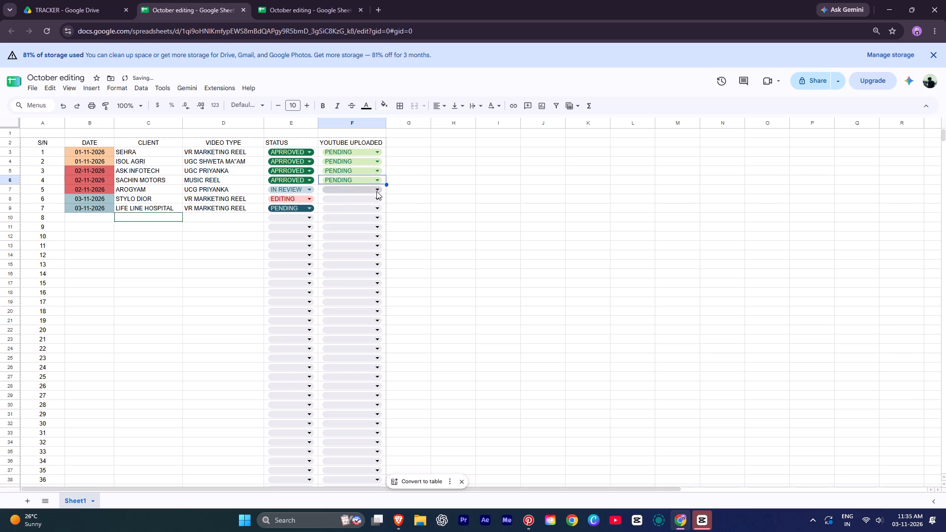
left_click(376, 191)
left_click(336, 213)
left_click(379, 198)
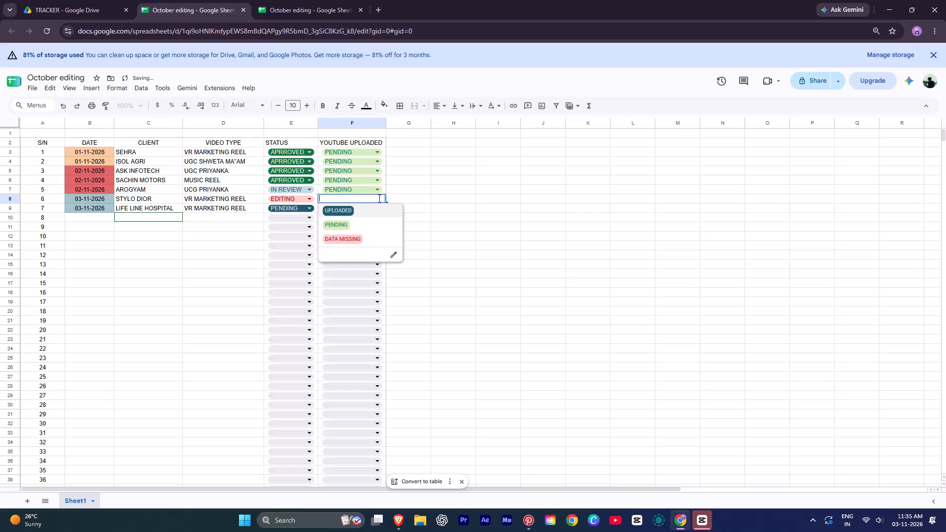
left_click(339, 221)
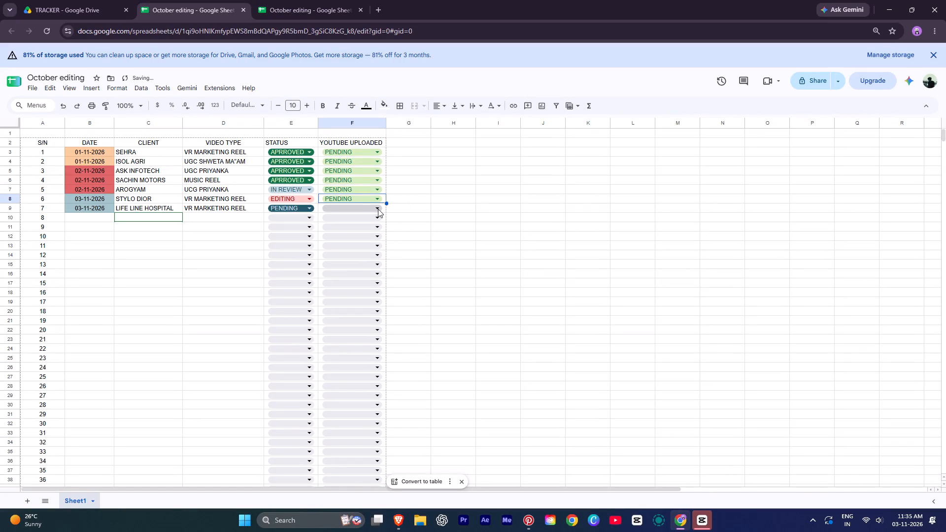
left_click(378, 209)
left_click(338, 231)
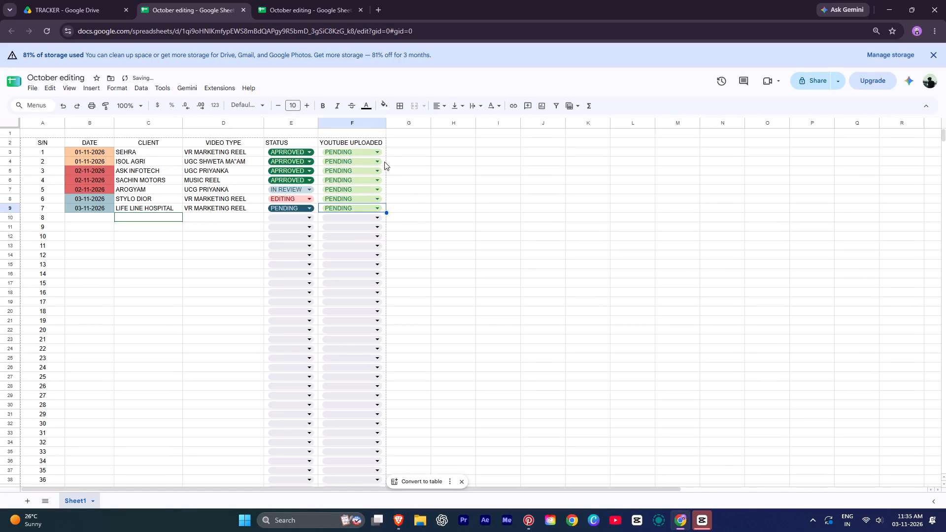
left_click(397, 151)
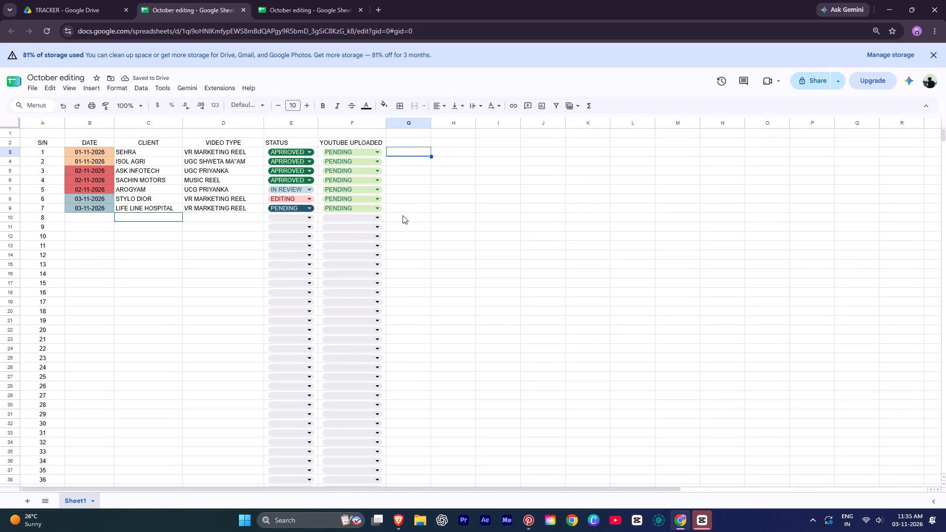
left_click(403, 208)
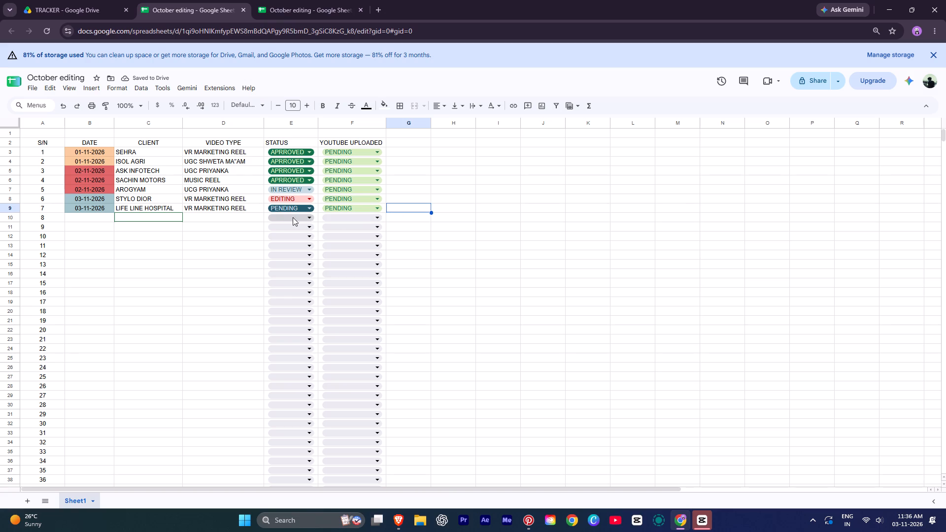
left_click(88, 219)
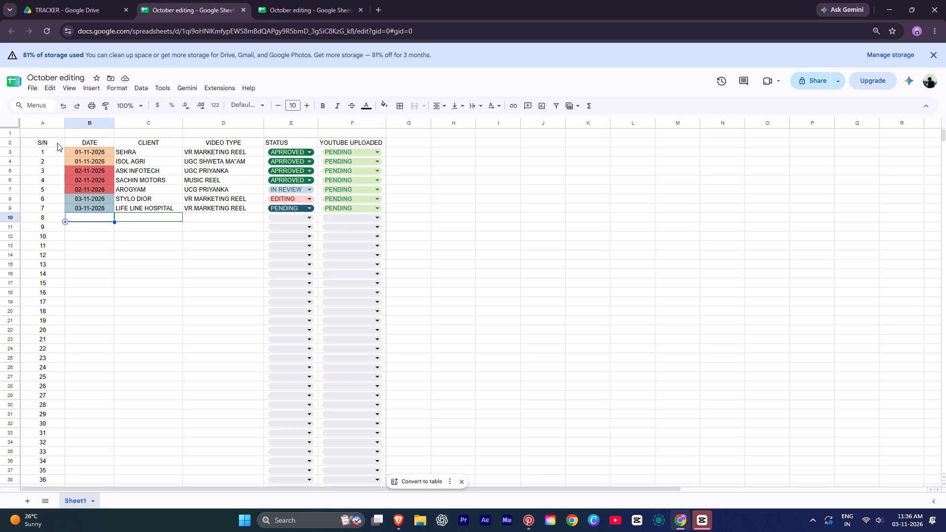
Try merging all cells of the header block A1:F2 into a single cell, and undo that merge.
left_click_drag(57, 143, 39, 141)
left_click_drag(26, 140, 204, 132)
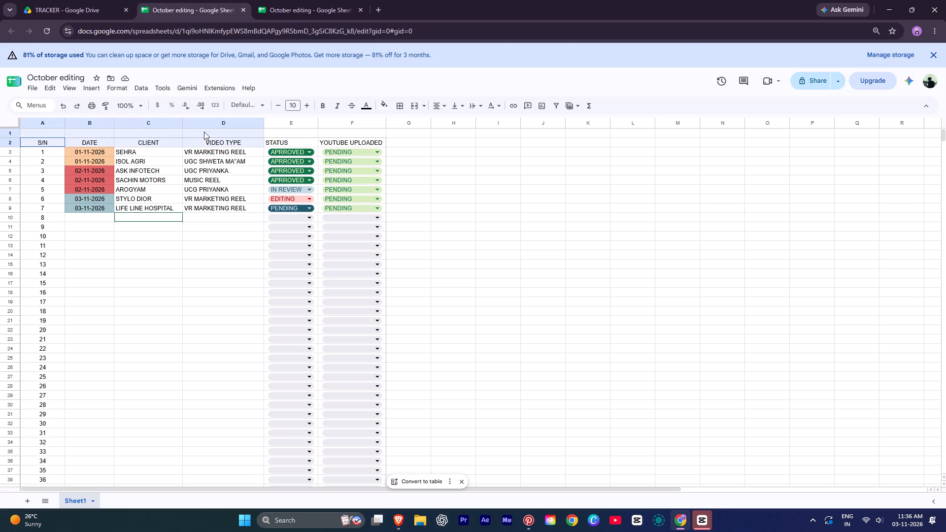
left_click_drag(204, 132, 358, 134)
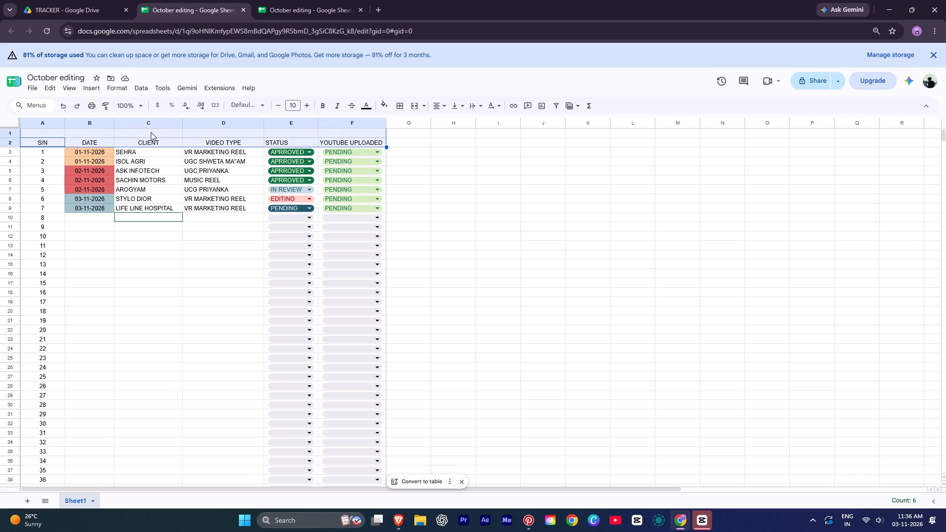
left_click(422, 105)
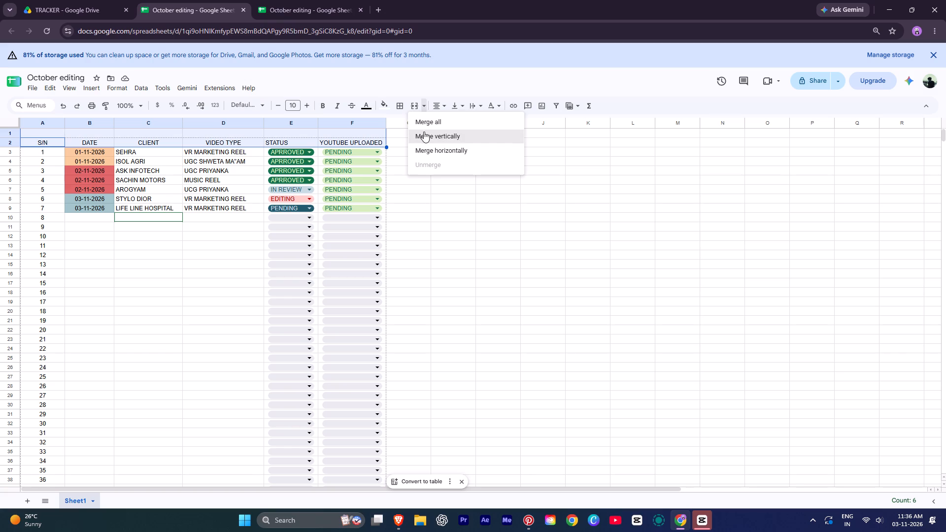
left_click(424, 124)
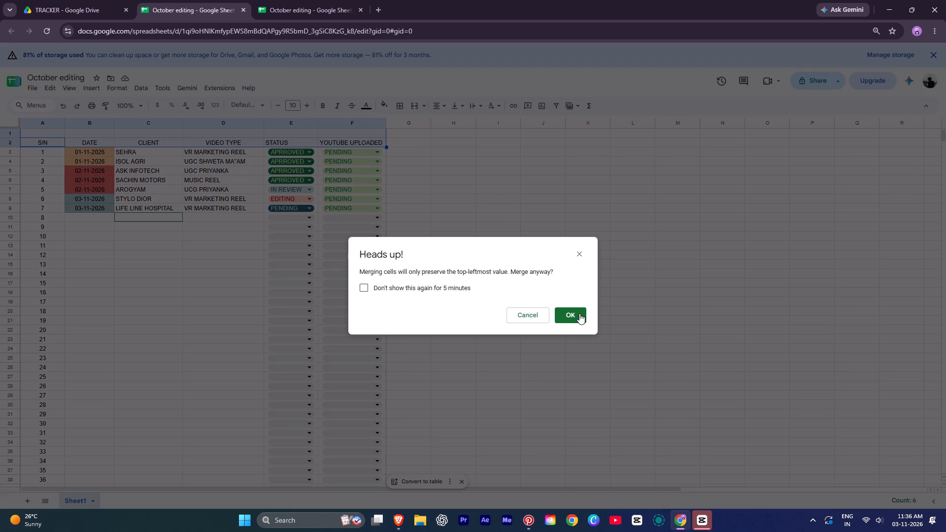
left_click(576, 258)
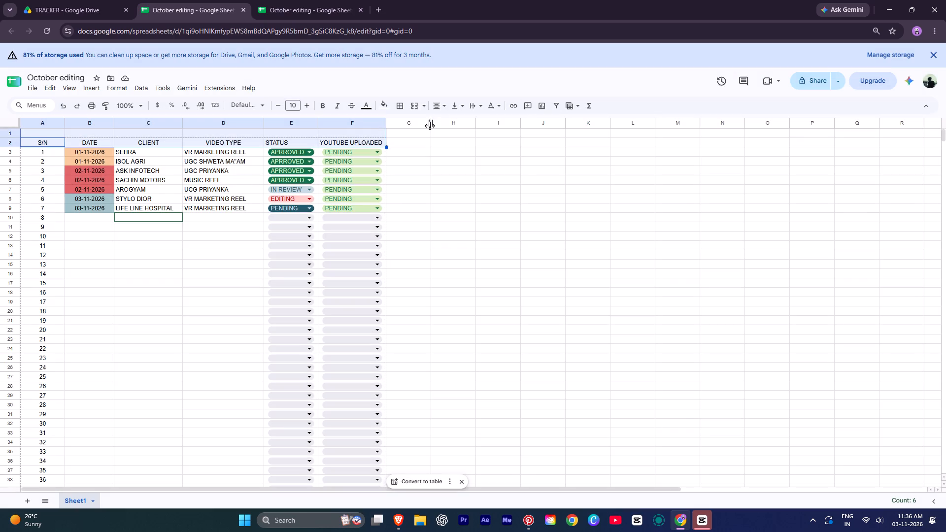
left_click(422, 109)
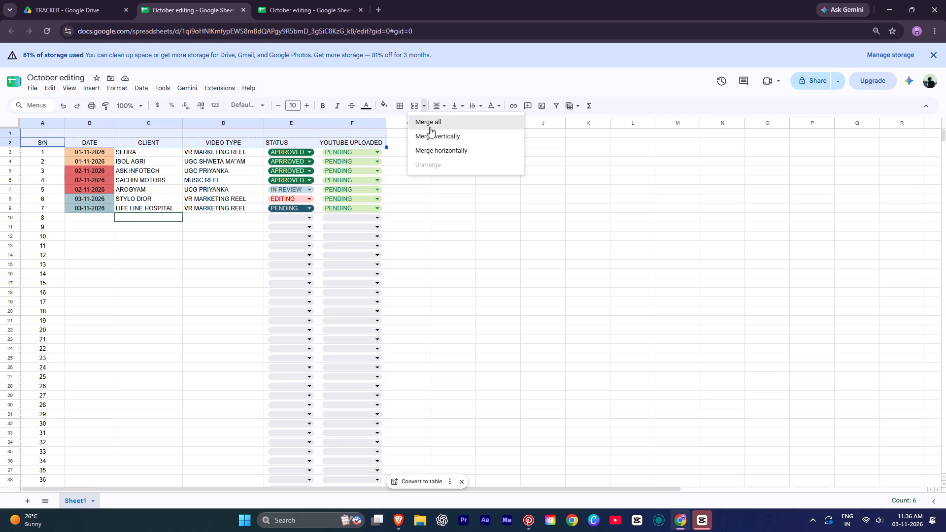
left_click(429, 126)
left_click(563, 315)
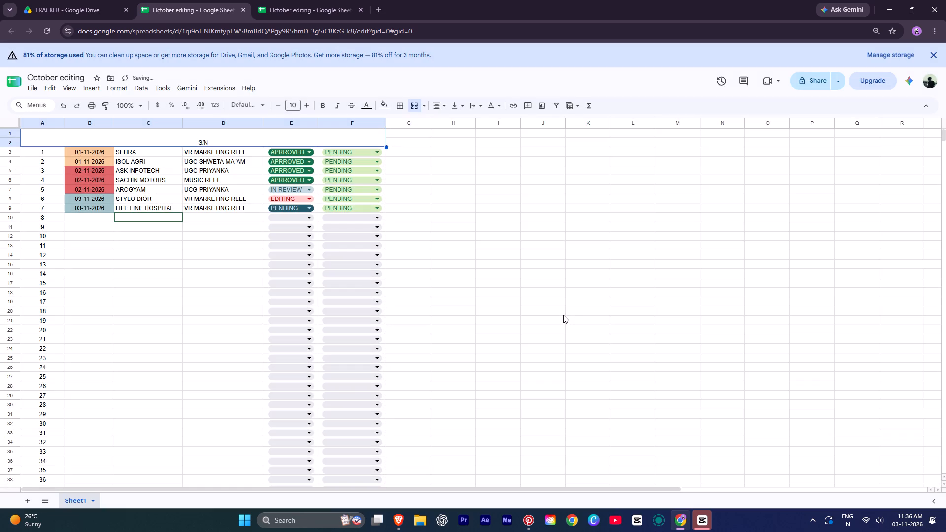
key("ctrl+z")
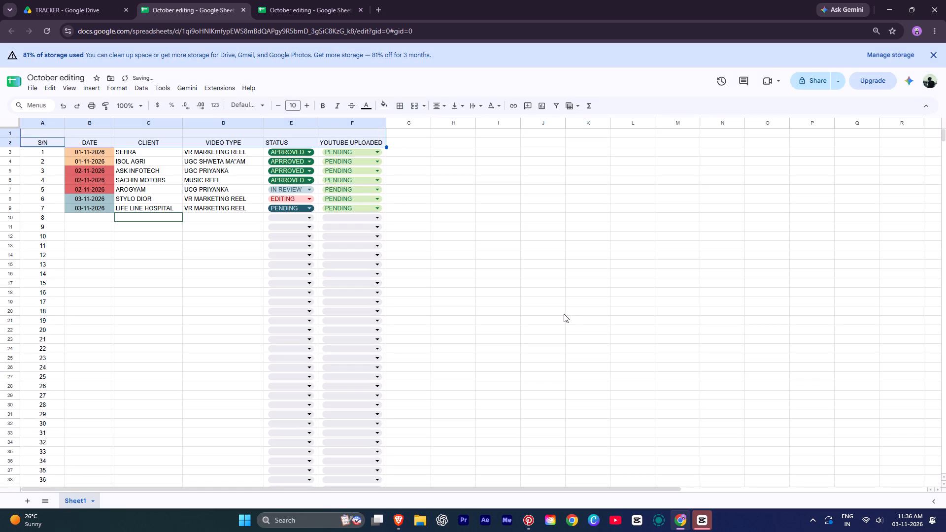
Merge the header cells vertically across rows 1 and 2 for columns A to F.
left_click(413, 108)
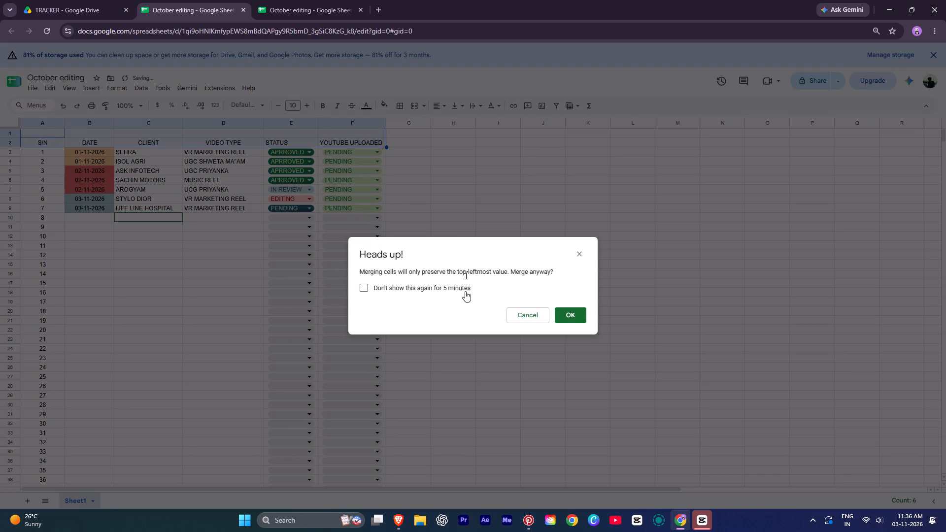
left_click(579, 254)
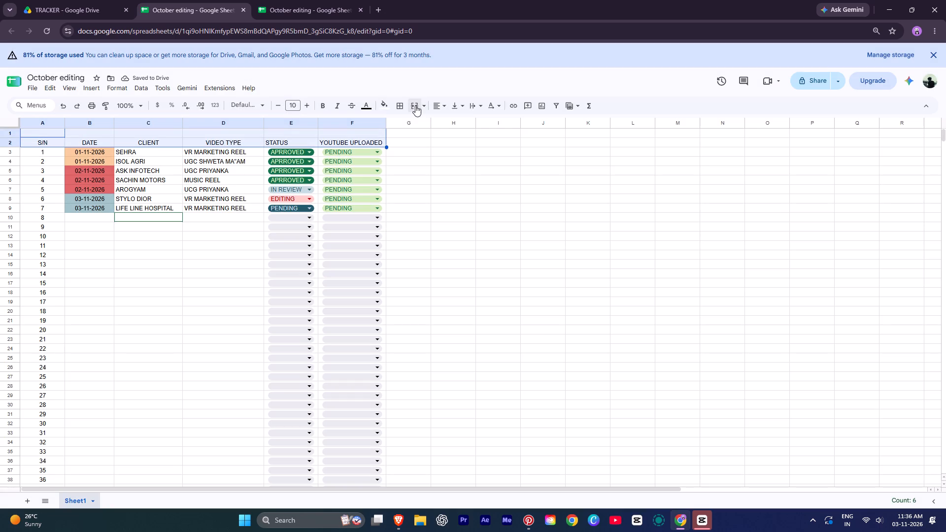
left_click(421, 105)
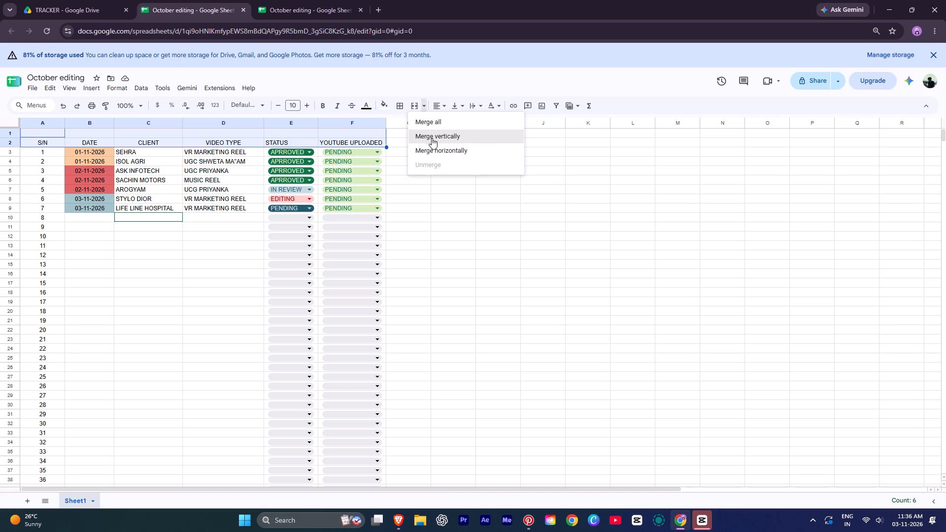
left_click(431, 138)
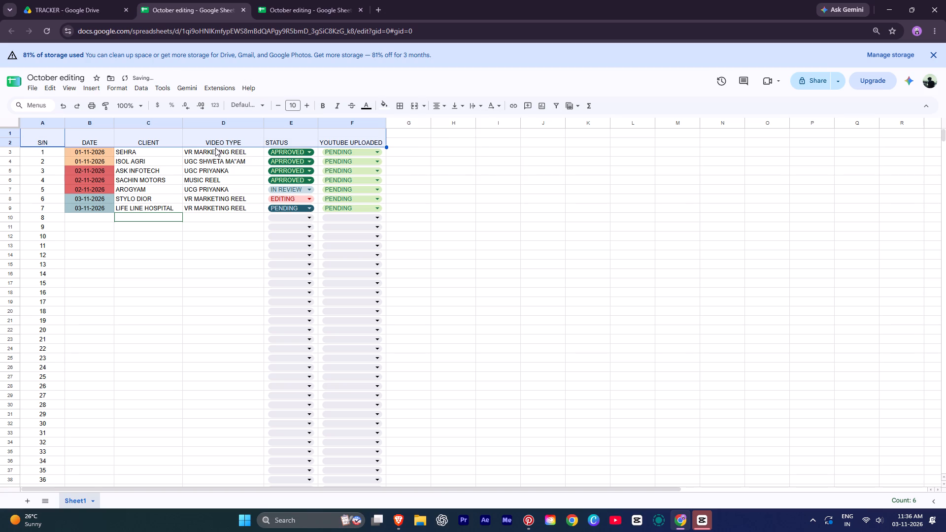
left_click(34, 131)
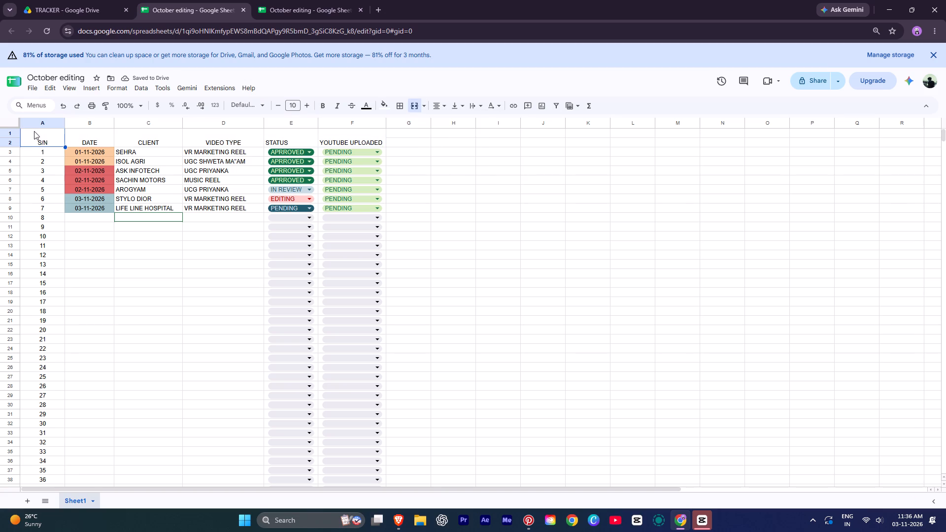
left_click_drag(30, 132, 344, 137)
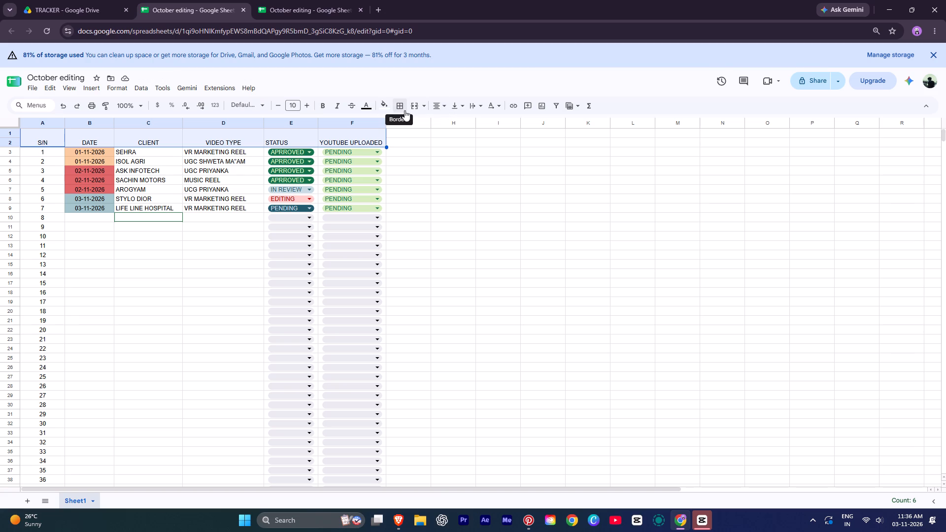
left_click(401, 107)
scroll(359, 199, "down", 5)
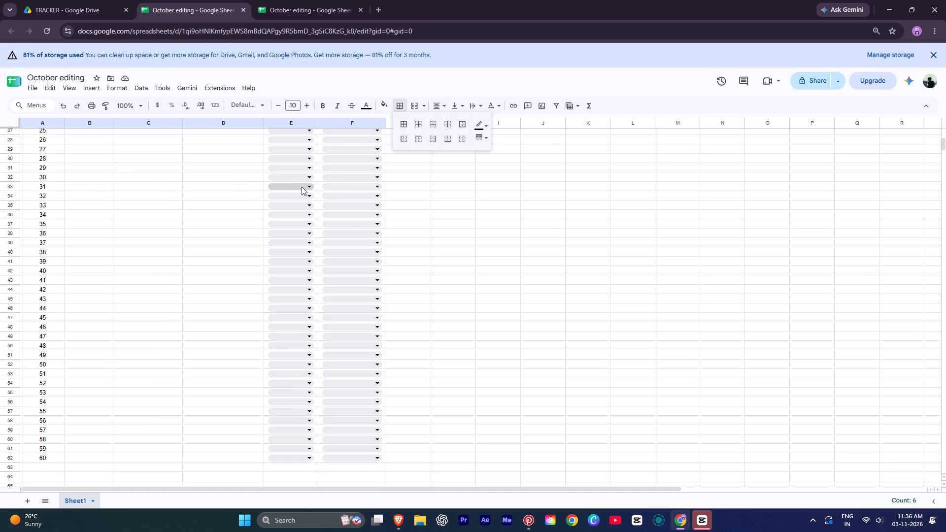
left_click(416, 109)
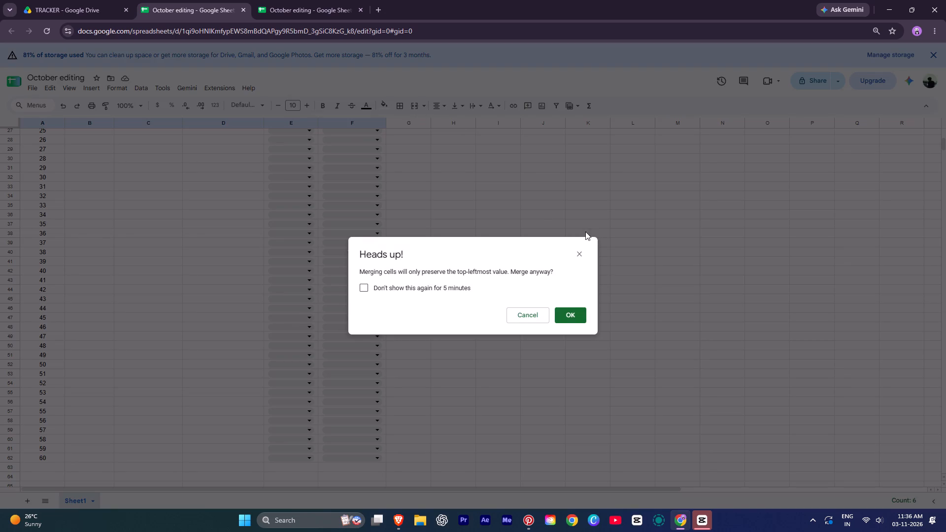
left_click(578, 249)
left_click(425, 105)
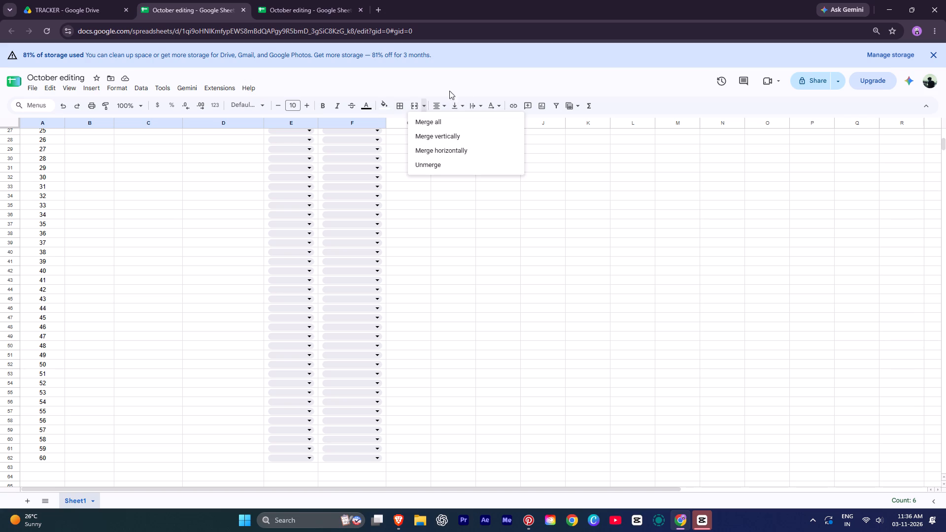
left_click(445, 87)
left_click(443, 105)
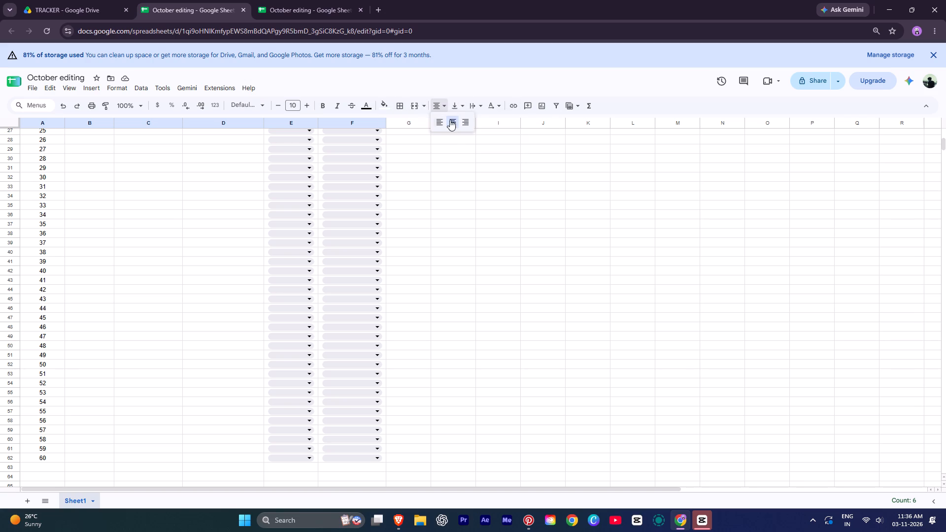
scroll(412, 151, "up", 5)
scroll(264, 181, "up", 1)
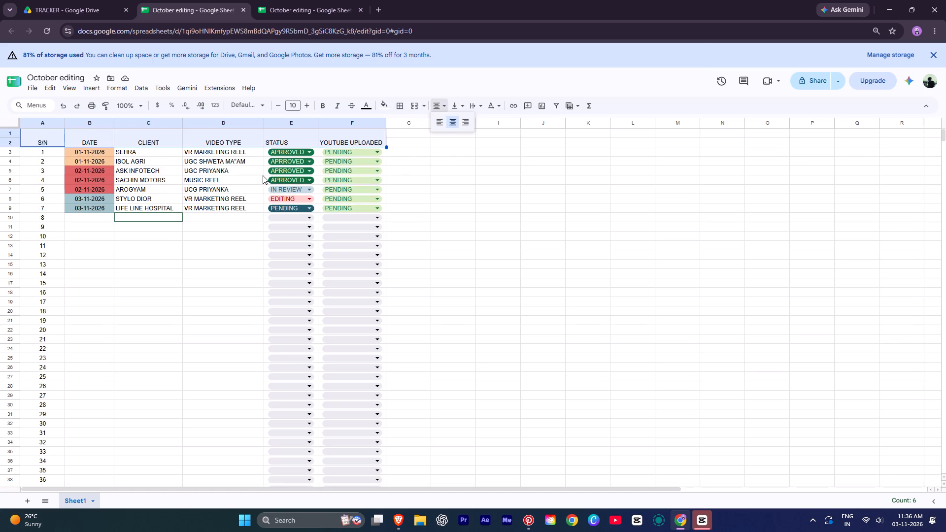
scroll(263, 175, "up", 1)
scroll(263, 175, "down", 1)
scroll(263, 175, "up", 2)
Increase the font size of all header cells, from S/N to YOUTUBE UPLOADED, to 18.
left_click_drag(382, 132, 195, 132)
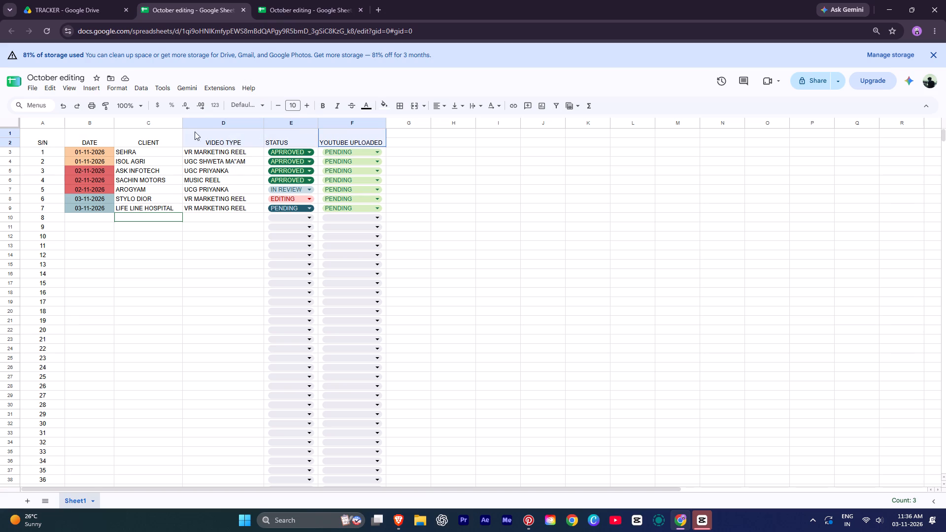
left_click_drag(195, 132, 36, 139)
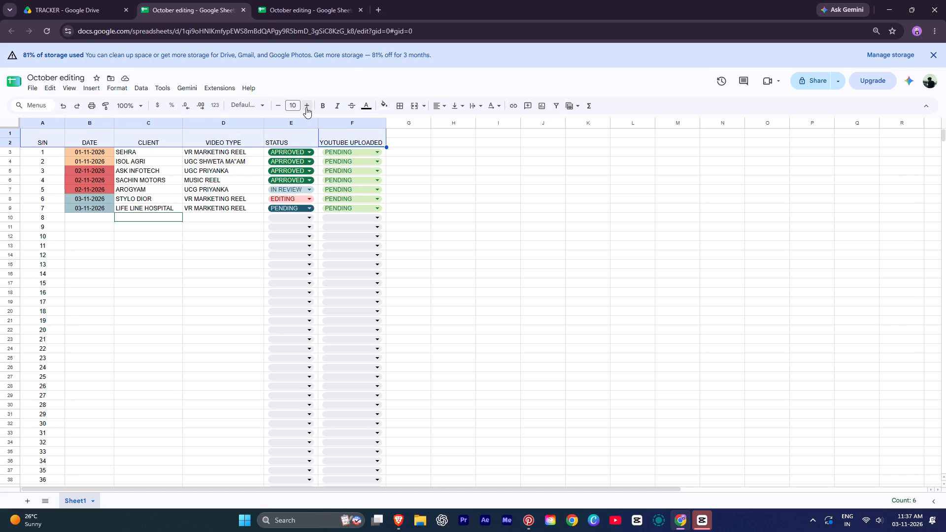
triple_click(306, 107)
triple_click(306, 107)
left_click(306, 107)
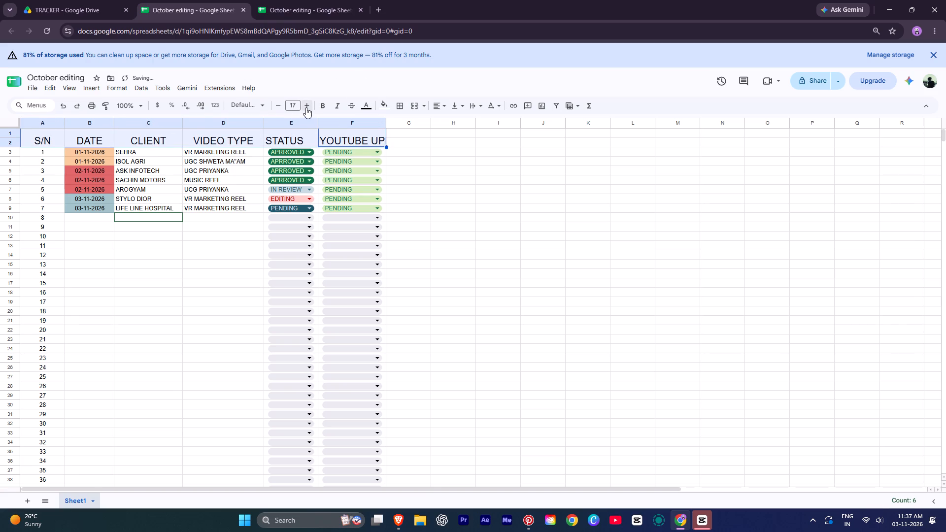
left_click(306, 107)
left_click(460, 157)
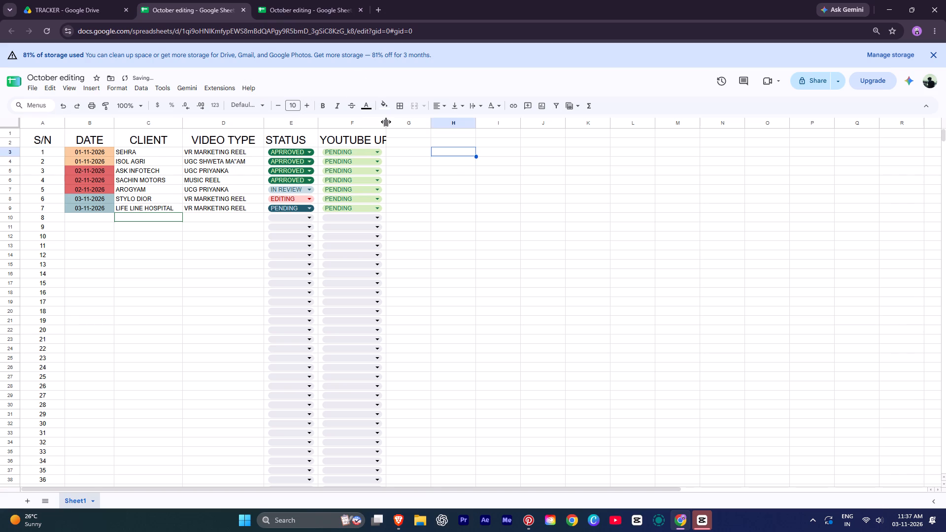
Fit the YOUTUBE UPLOADED and STATUS columns to their contents and widen the VIDEO TYPE column so its header has spare room.
double_click(386, 122)
double_click(317, 124)
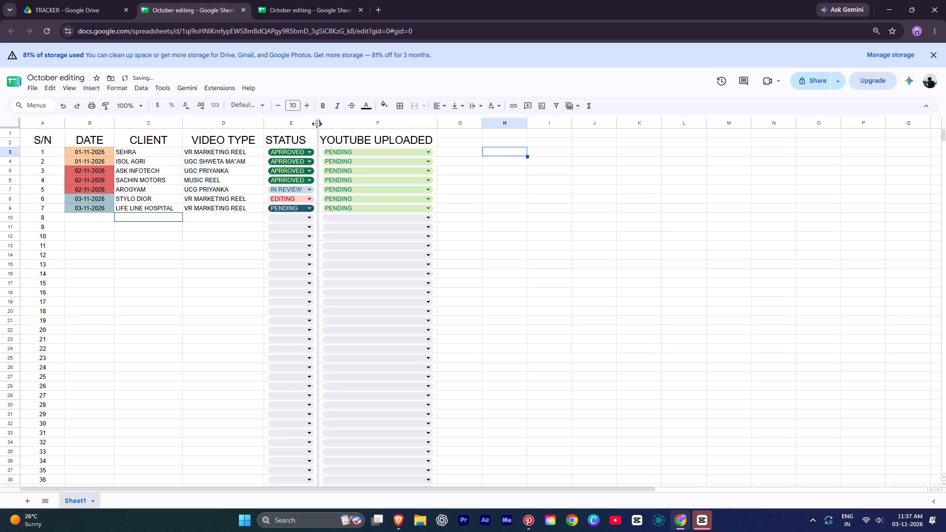
double_click(263, 123)
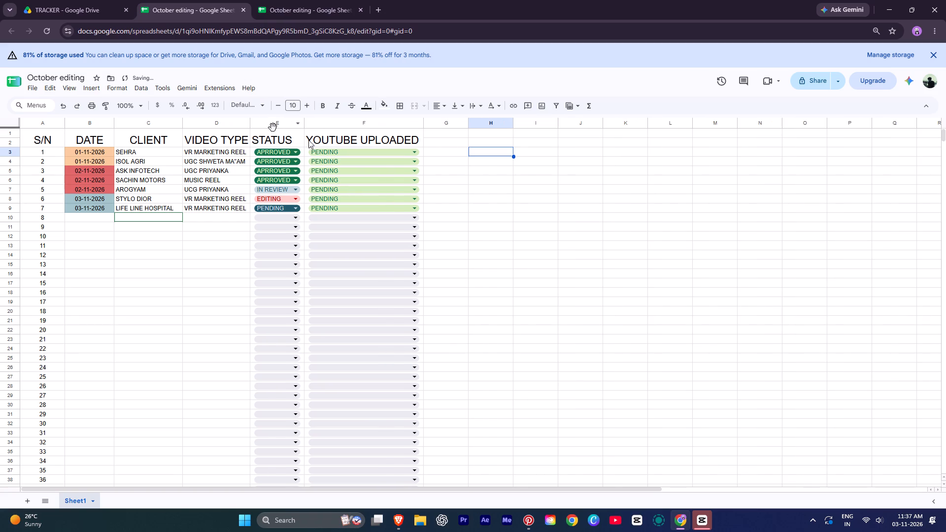
left_click_drag(250, 122, 277, 127)
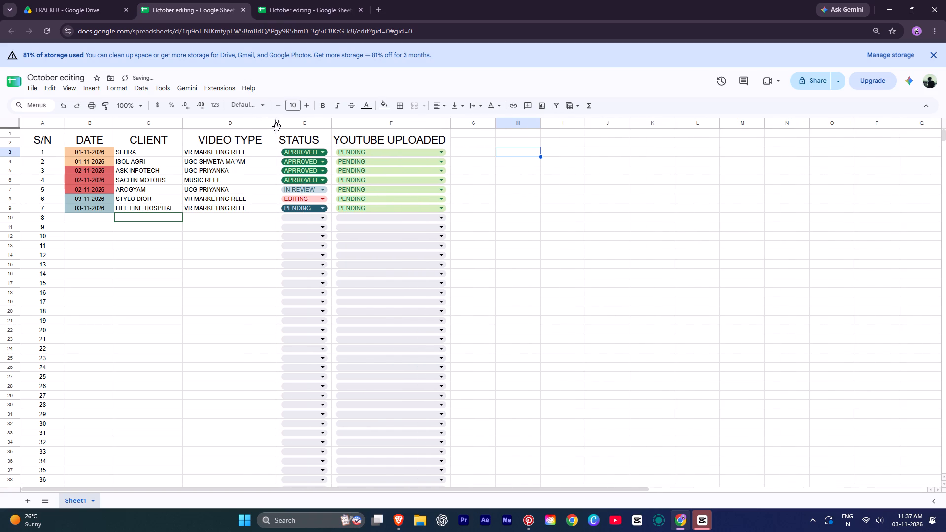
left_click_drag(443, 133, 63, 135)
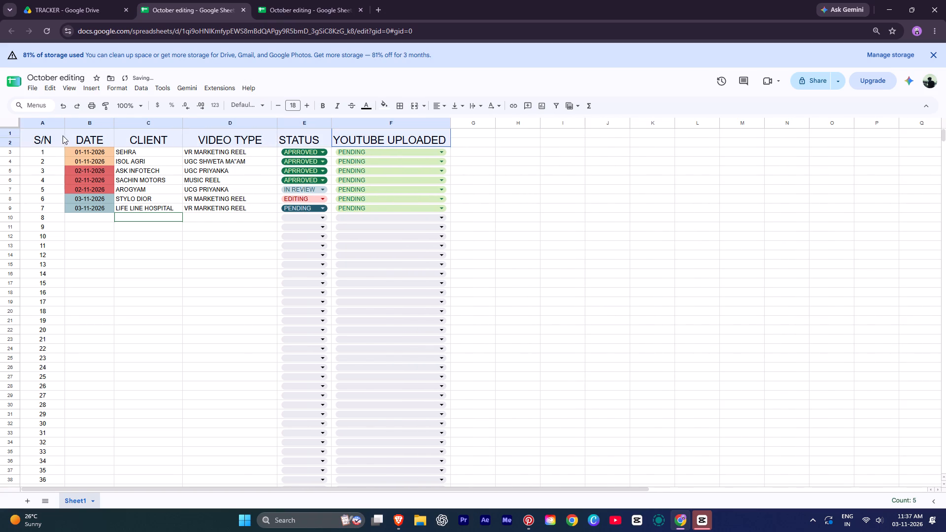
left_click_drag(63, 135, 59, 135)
Switch to the YouTube page in Brave and start the "All letest songs vol.3" video from the recommendations.
key("alt+Tab")
left_click(462, 183, "alt")
scroll(379, 231, "down", 8)
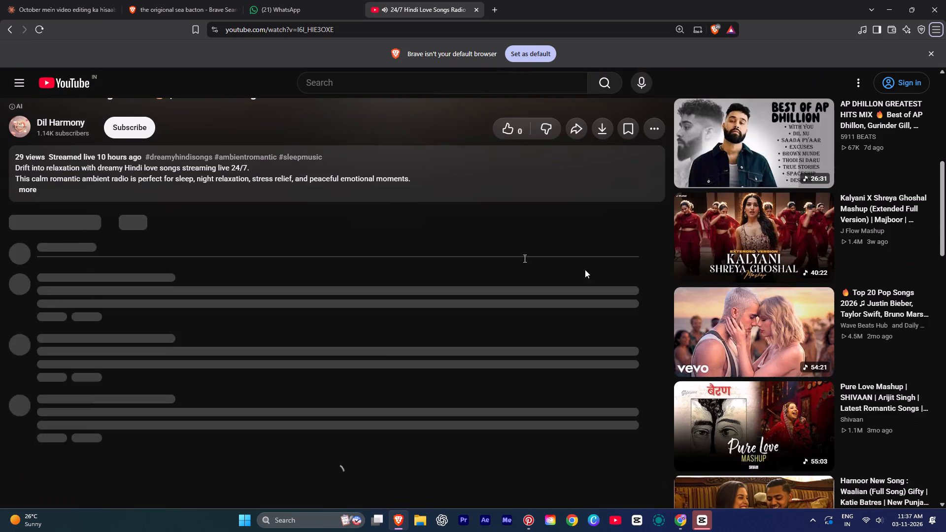
scroll(767, 258, "up", 1)
scroll(767, 258, "down", 10)
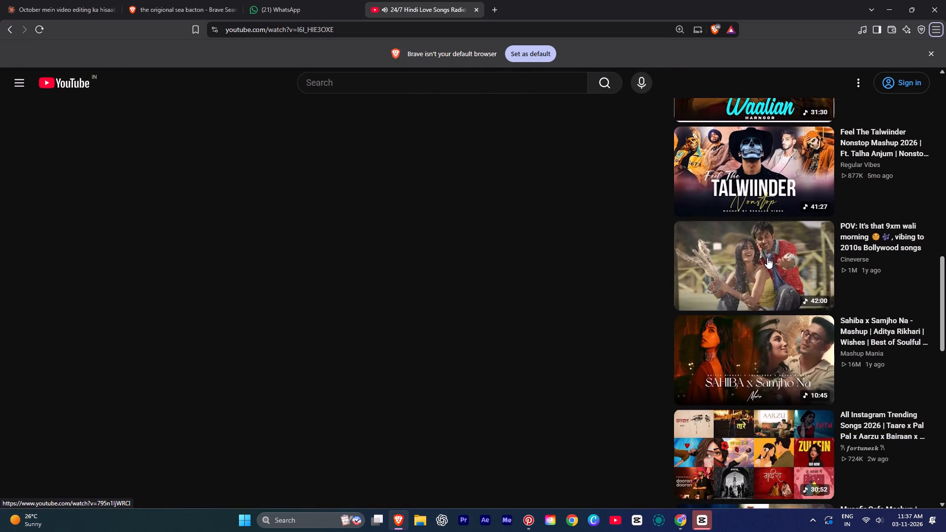
scroll(767, 258, "down", 2)
scroll(732, 201, "down", 4)
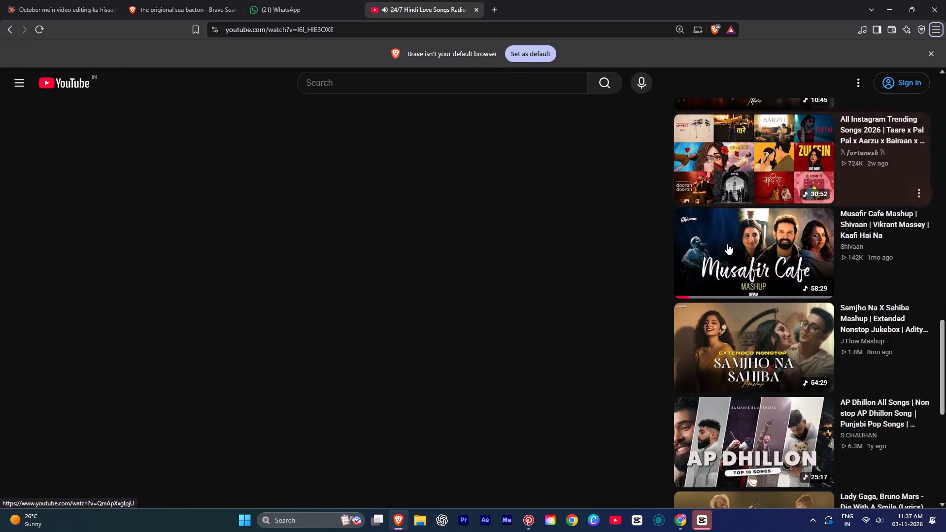
scroll(750, 296, "up", 1)
scroll(750, 296, "down", 12)
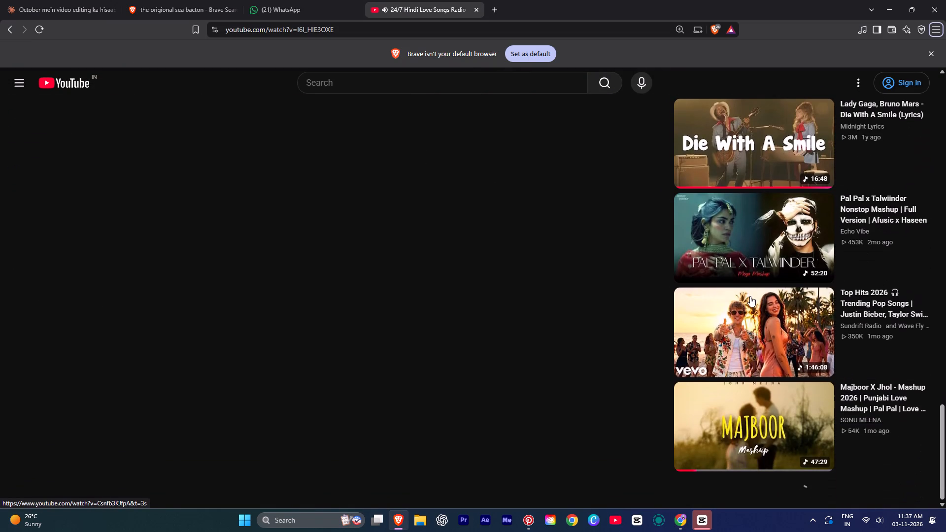
scroll(750, 296, "down", 5)
scroll(762, 381, "down", 6)
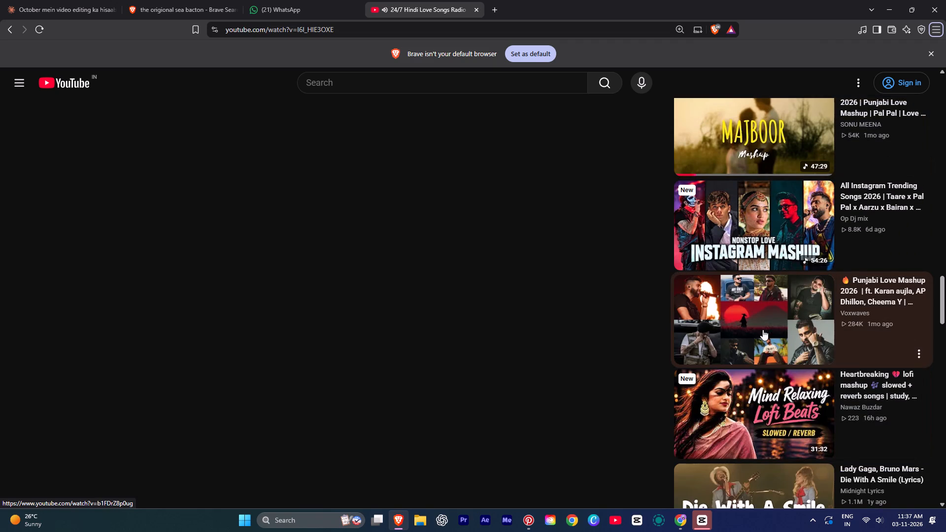
scroll(750, 312, "down", 1)
scroll(750, 312, "up", 2)
scroll(747, 316, "down", 6)
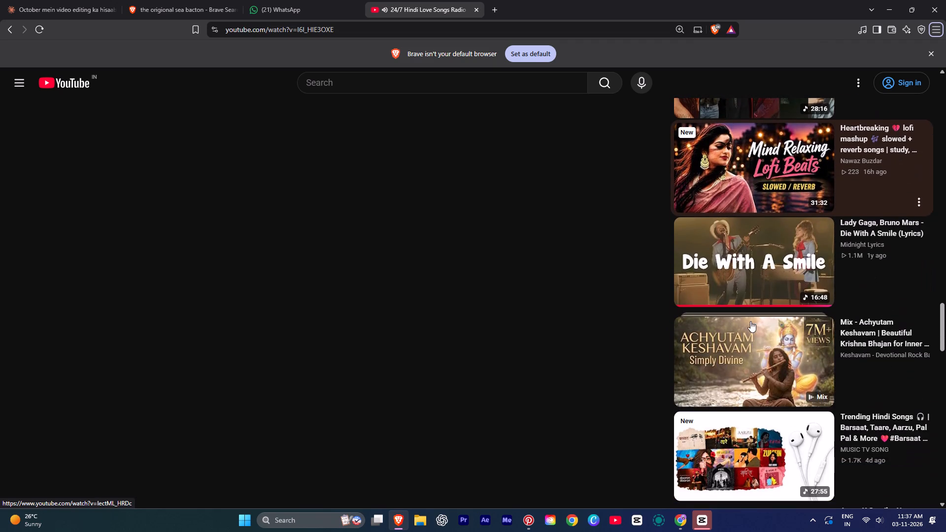
scroll(763, 354, "down", 4)
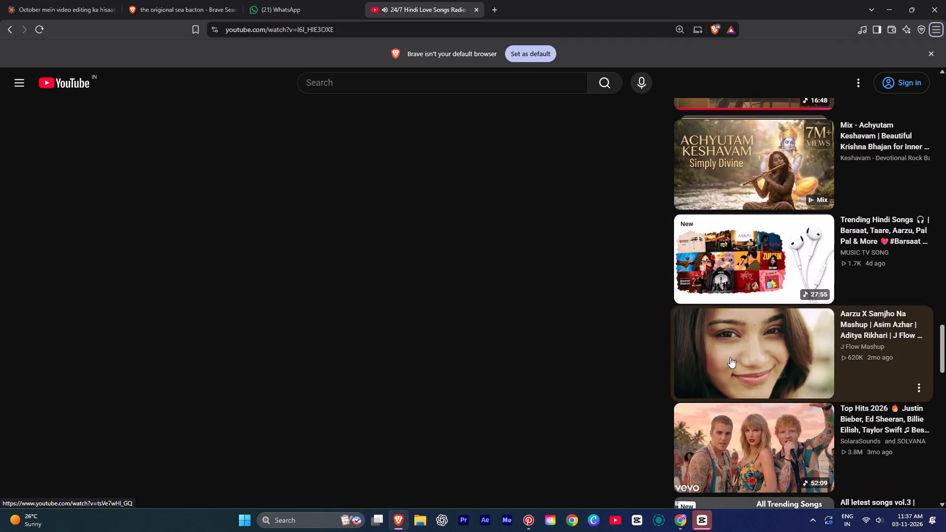
scroll(730, 357, "down", 4)
left_click(727, 336)
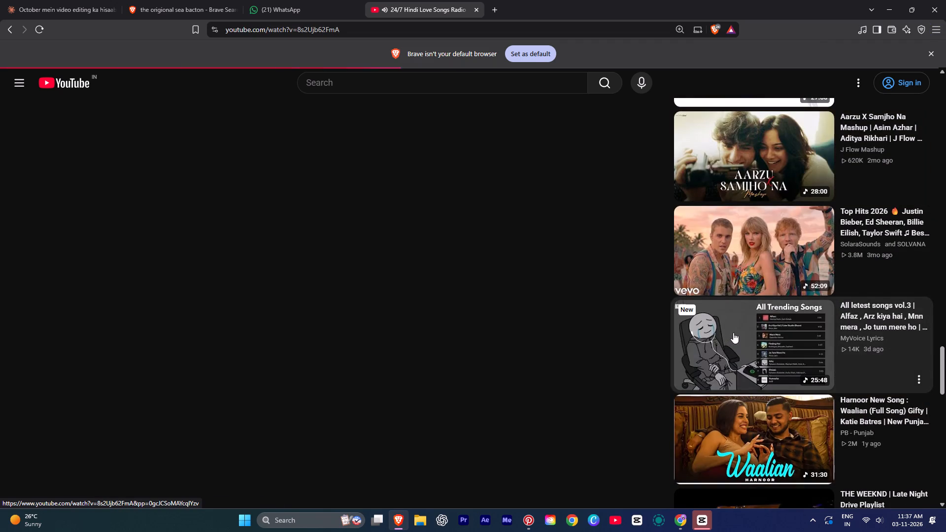
Switch back to the October editing spreadsheet in Chrome and centre all header cells horizontally.
key("alt+Tab")
left_click(447, 204, "alt")
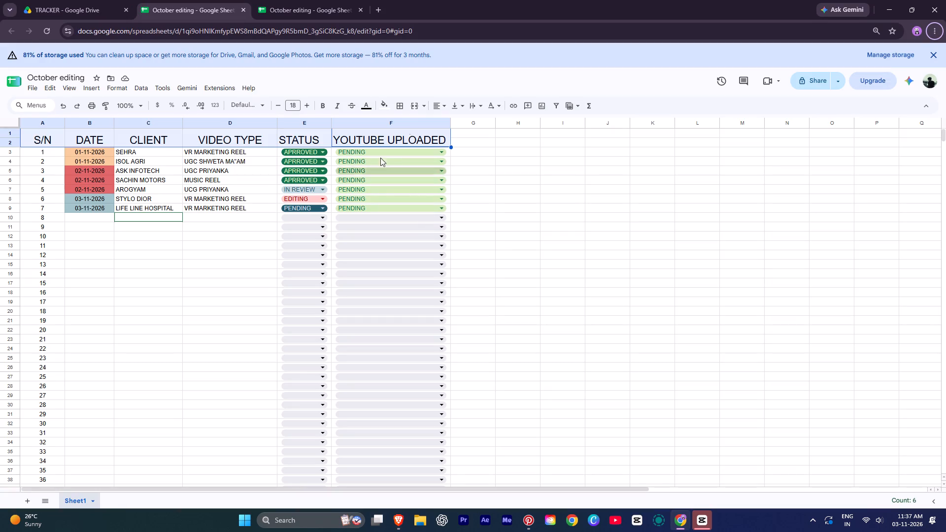
left_click(436, 104)
left_click(457, 119)
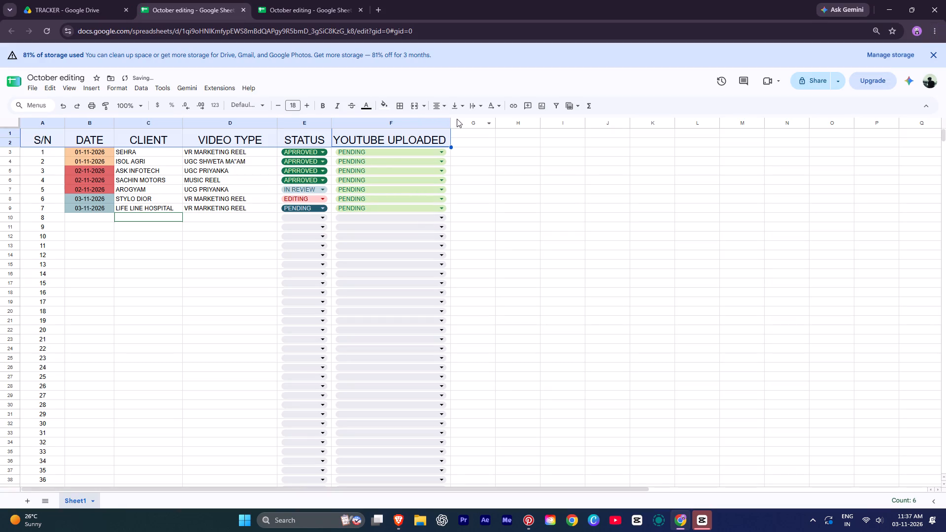
left_click(452, 118)
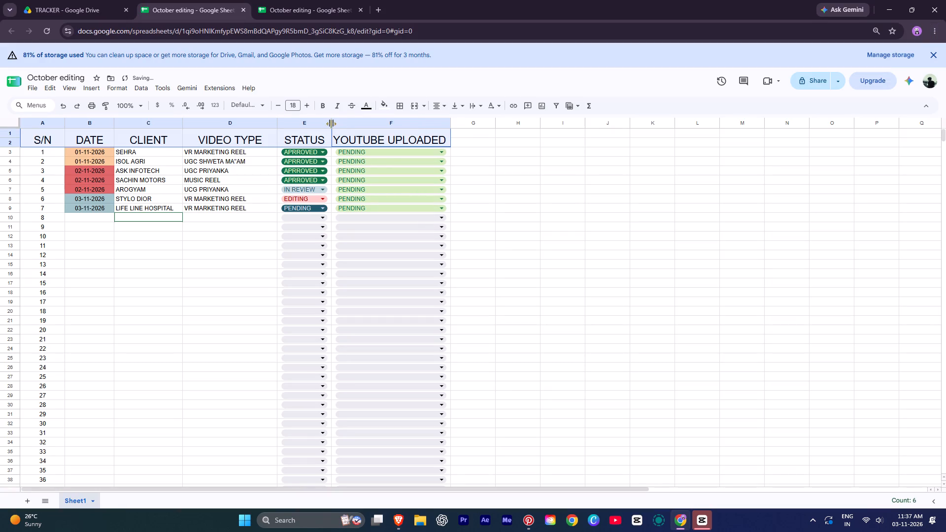
Fit the STATUS and YOUTUBE UPLOADED columns to their contents.
double_click(331, 124)
double_click(450, 124)
left_click(536, 133)
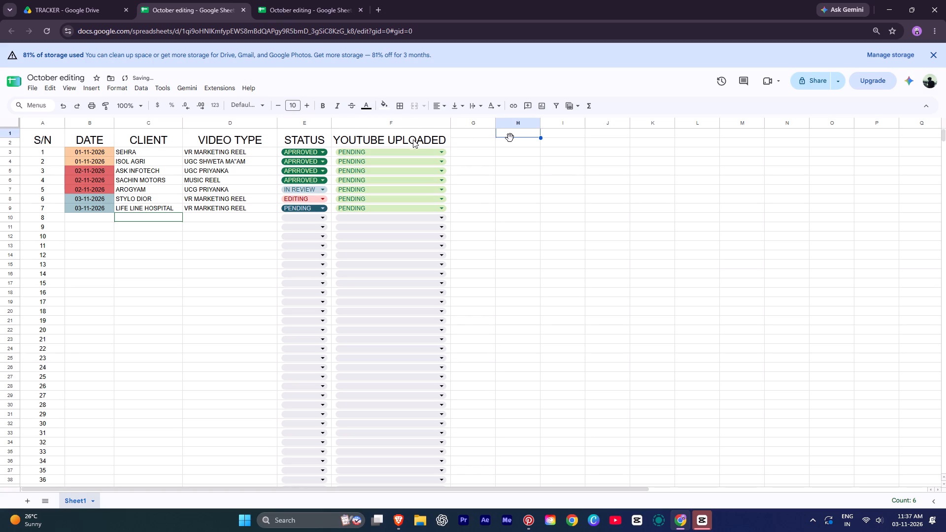
Remove the trailing space from the YOUTUBE UPLOADED header text.
double_click(413, 137)
left_click(489, 132)
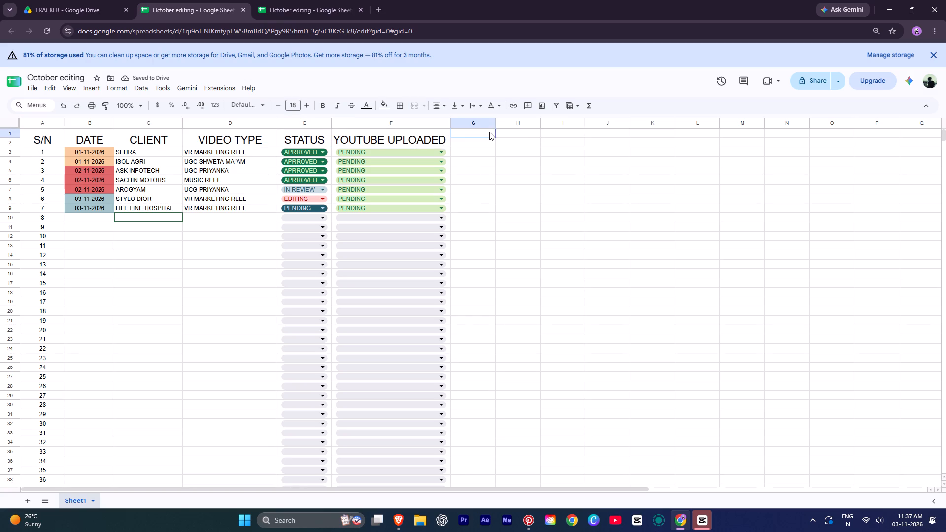
double_click(439, 137)
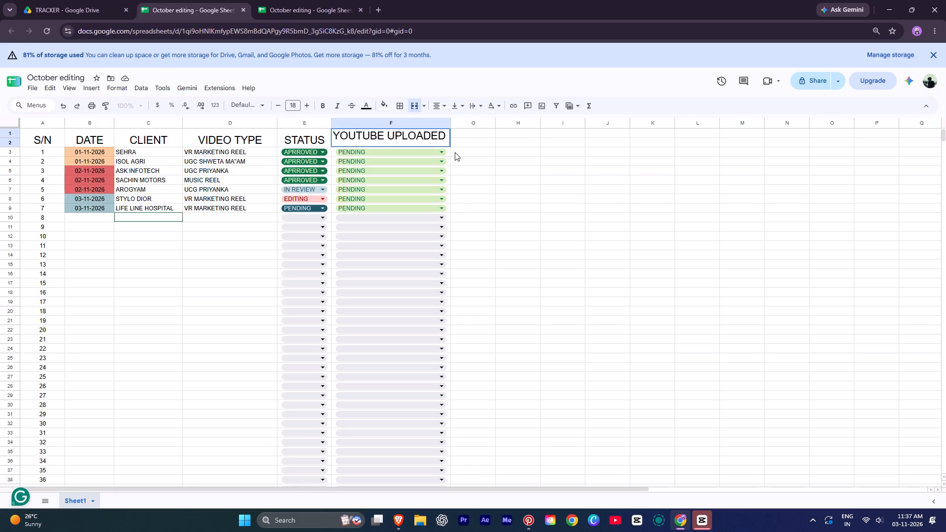
key("BackSpace")
left_click(471, 134)
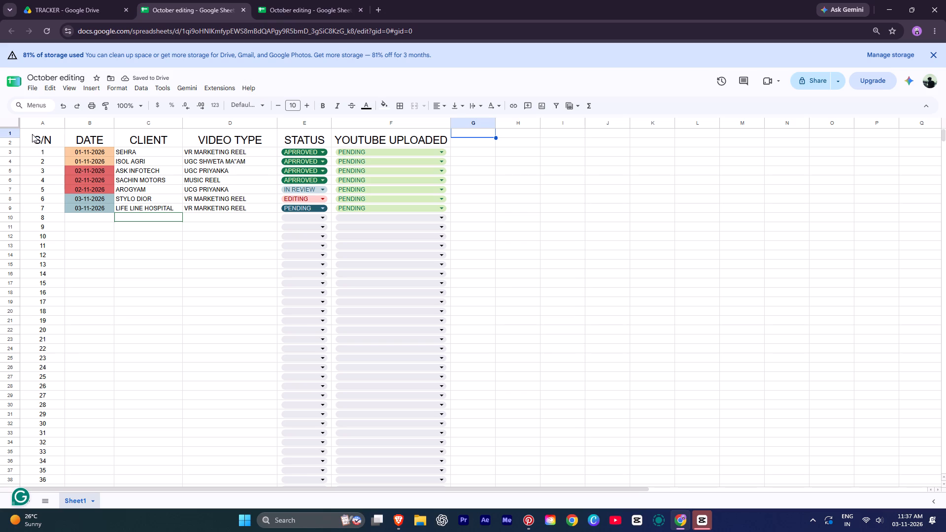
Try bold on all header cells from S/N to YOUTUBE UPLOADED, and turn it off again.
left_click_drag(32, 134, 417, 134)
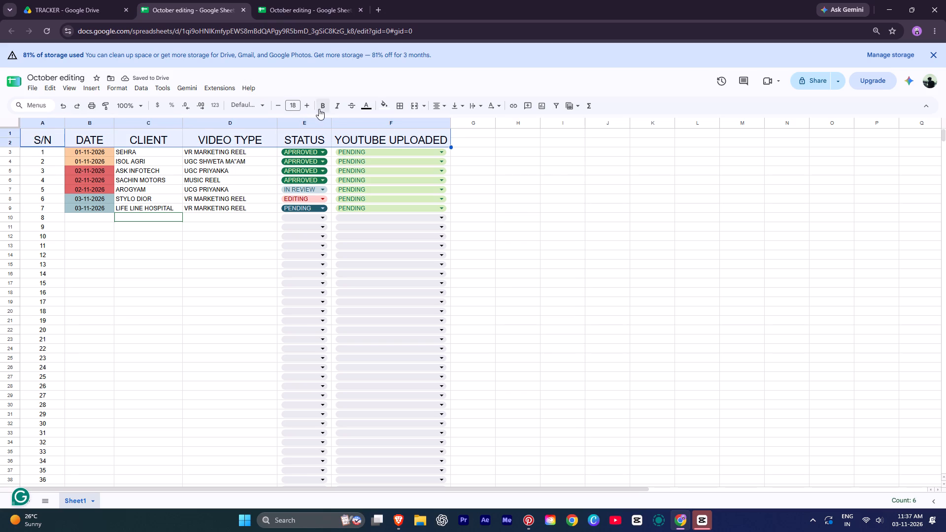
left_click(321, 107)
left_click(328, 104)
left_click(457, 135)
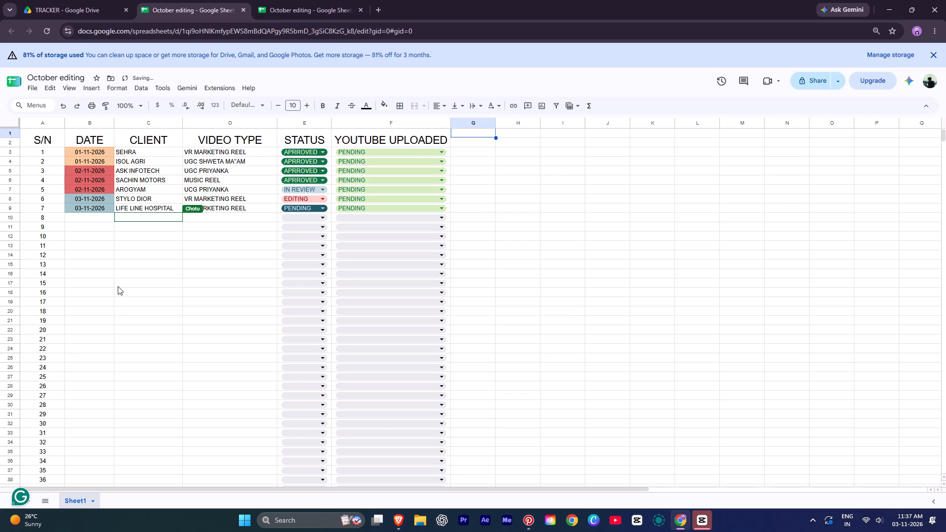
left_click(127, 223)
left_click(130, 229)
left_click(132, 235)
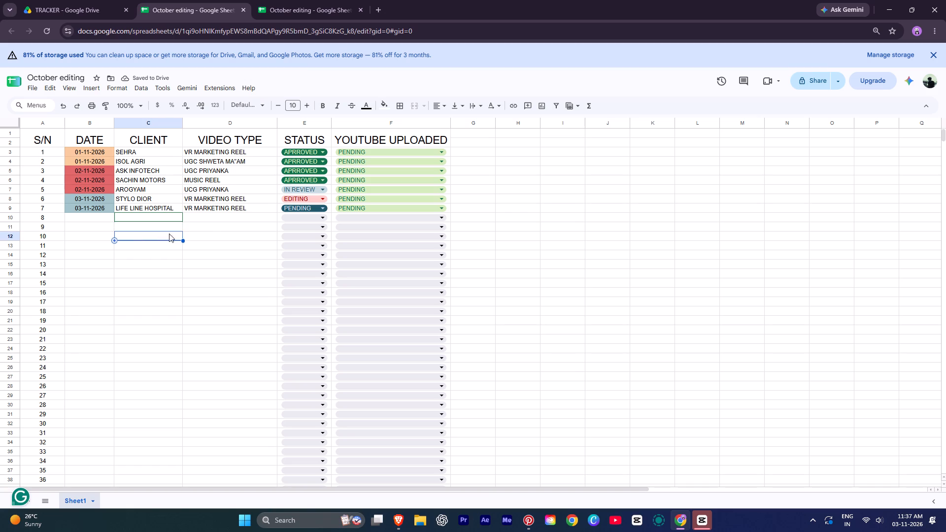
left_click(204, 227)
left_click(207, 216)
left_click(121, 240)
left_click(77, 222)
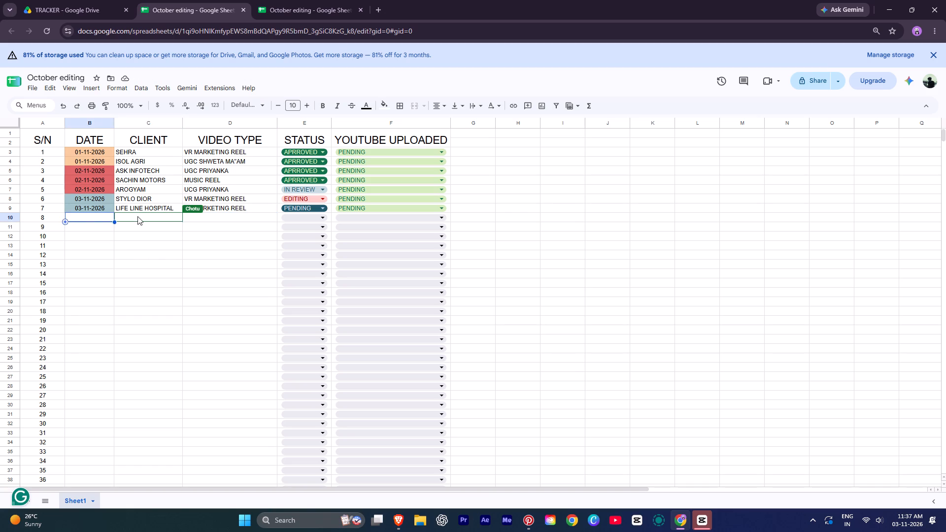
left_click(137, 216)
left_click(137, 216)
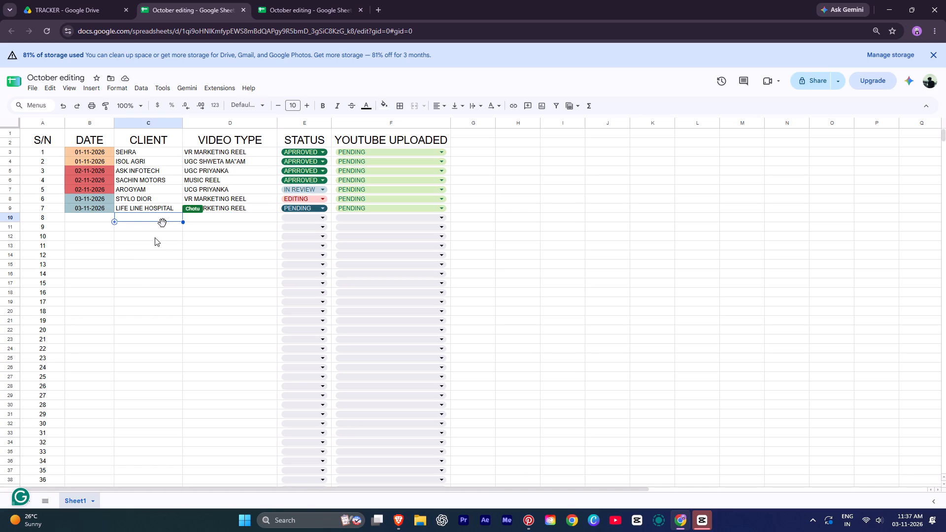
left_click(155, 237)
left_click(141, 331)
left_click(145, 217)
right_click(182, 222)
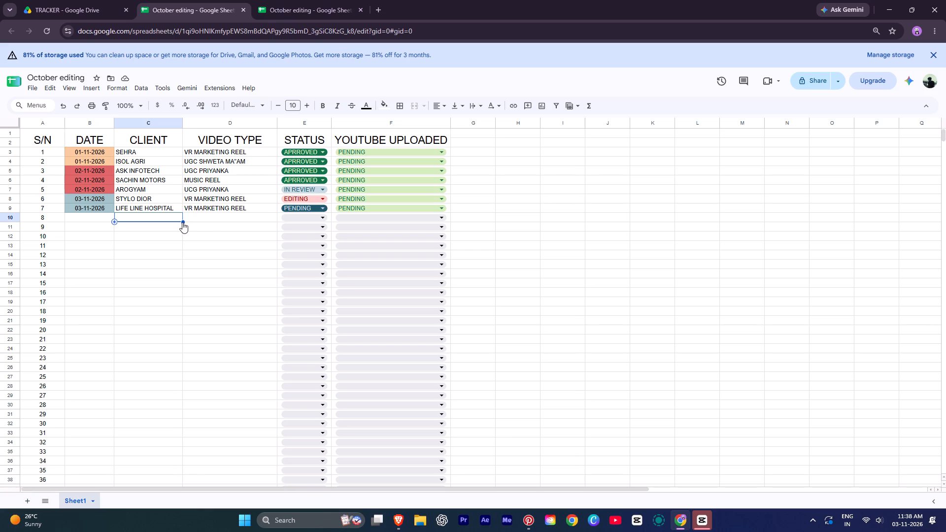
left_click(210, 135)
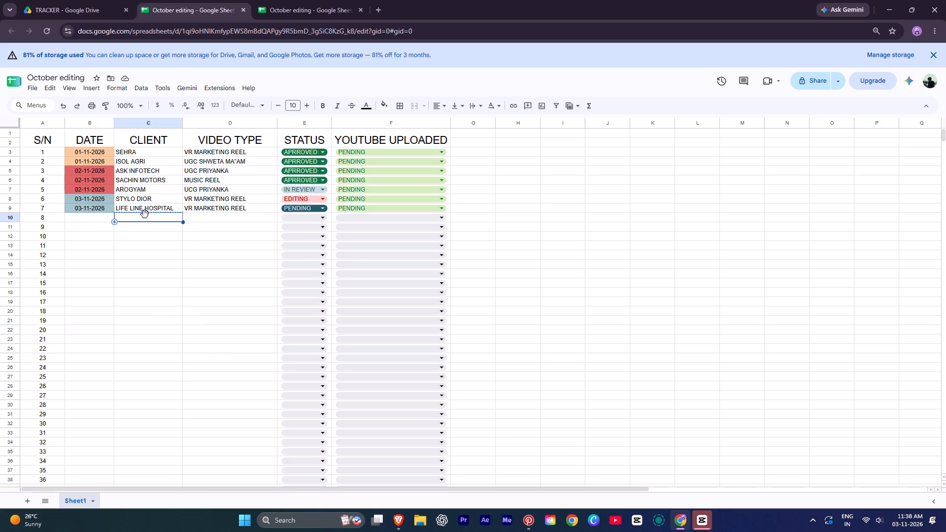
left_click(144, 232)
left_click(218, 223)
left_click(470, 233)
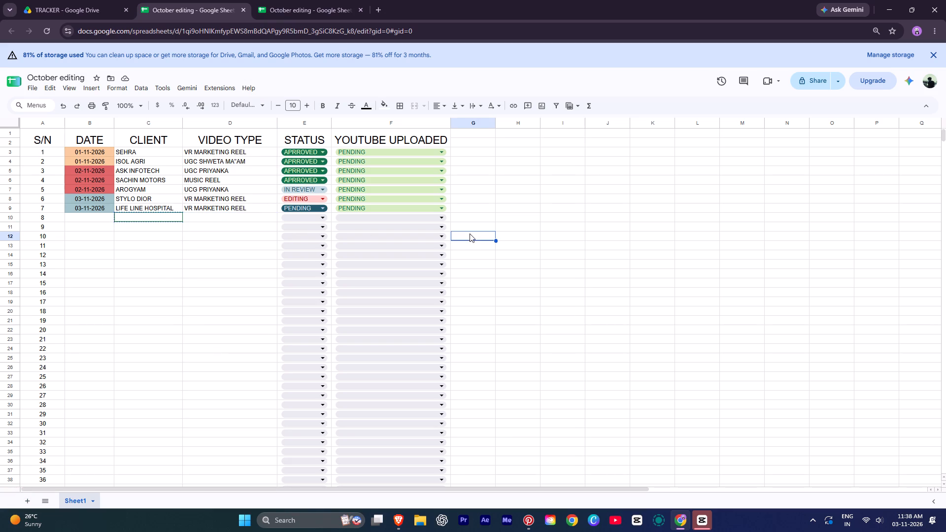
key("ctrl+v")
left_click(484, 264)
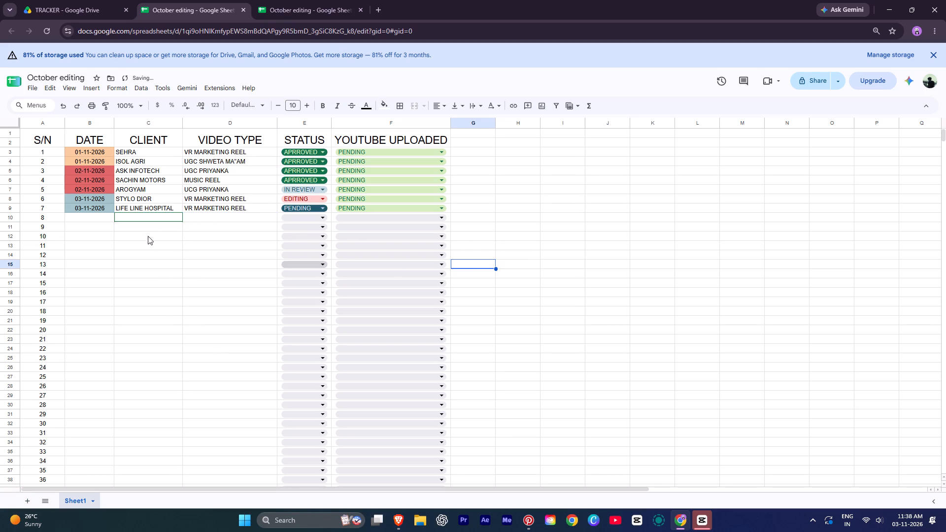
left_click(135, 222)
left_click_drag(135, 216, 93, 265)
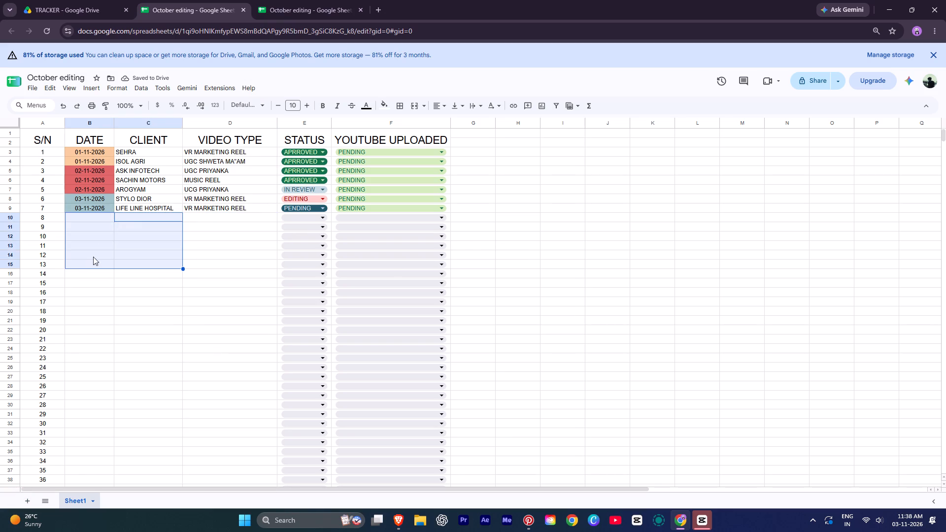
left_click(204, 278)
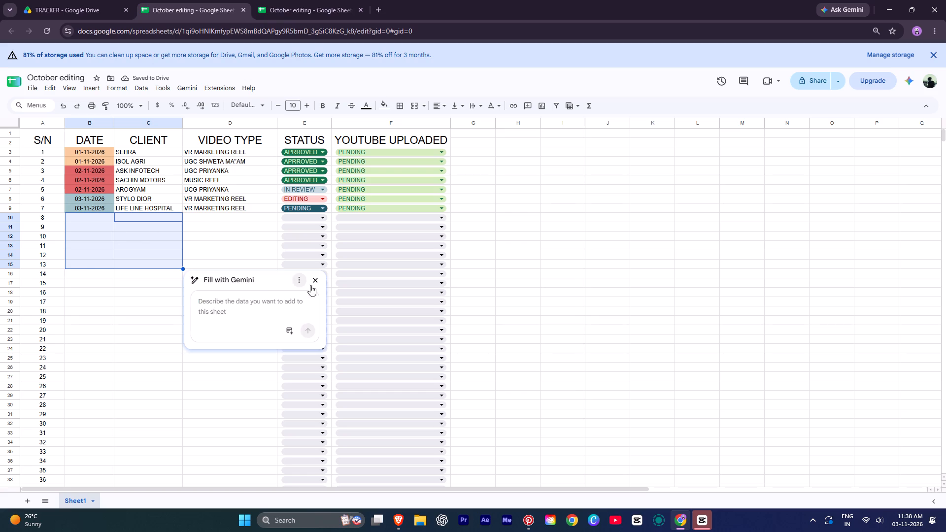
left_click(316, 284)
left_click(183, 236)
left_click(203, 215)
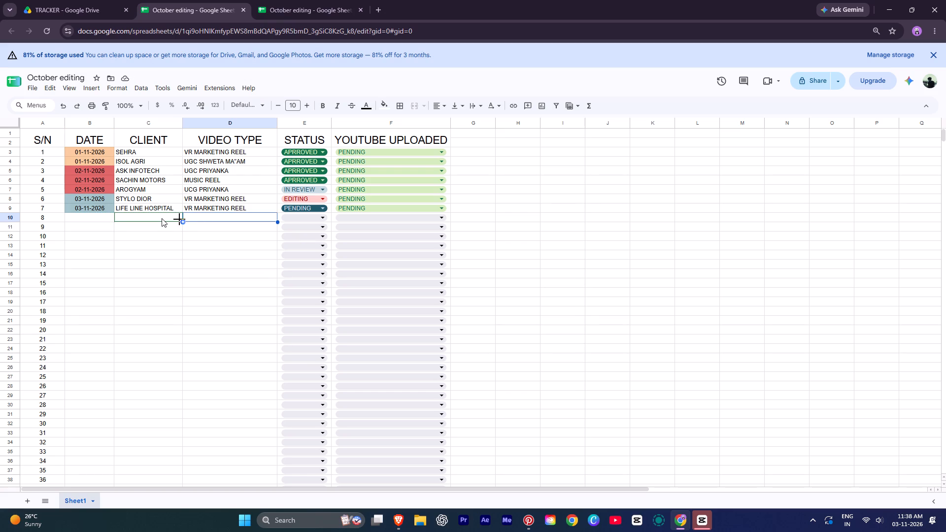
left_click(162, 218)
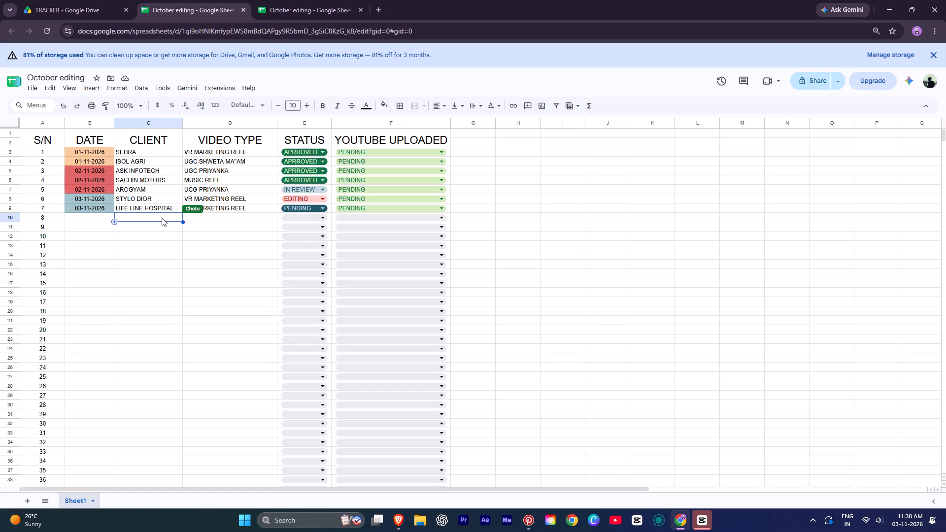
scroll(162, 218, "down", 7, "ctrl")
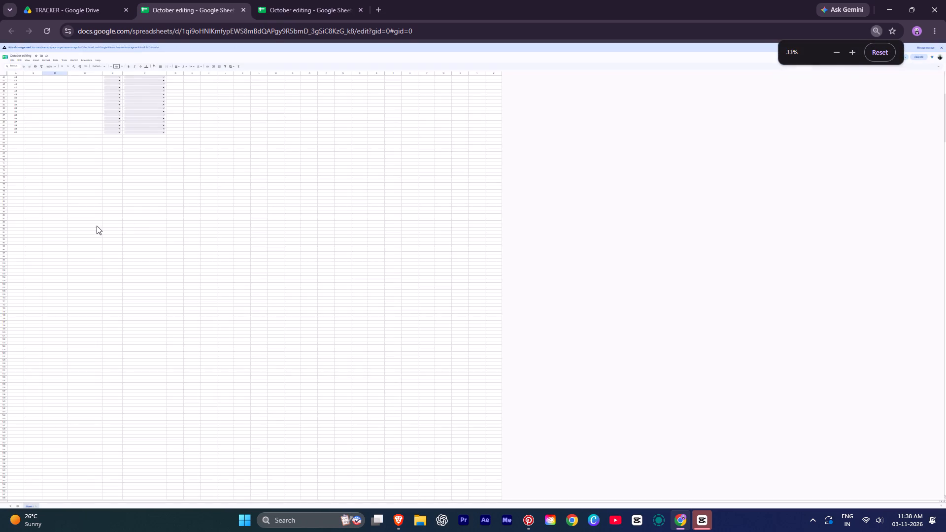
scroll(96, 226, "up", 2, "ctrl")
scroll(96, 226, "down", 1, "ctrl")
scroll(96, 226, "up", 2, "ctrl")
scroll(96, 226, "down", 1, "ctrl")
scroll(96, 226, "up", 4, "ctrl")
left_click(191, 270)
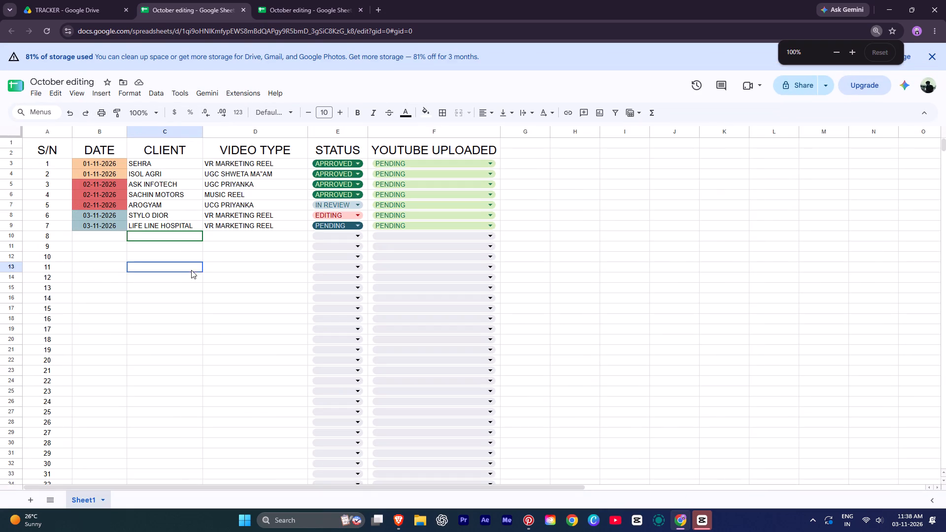
Delete the empty green-bordered CLIENT cell in row 10, shifting cells up, and check the neighbouring cells for the border.
right_click(200, 231)
left_click(180, 233)
right_click(180, 233)
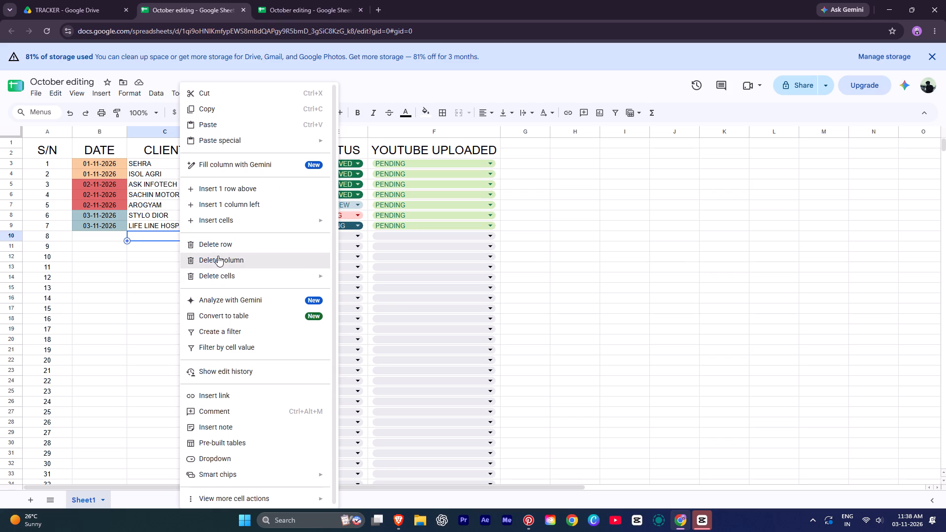
left_click(215, 275)
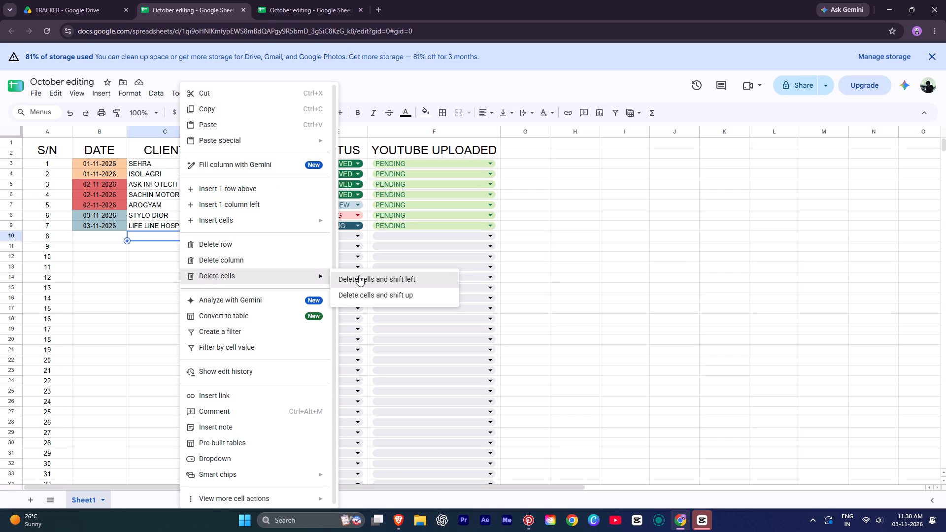
left_click(344, 295)
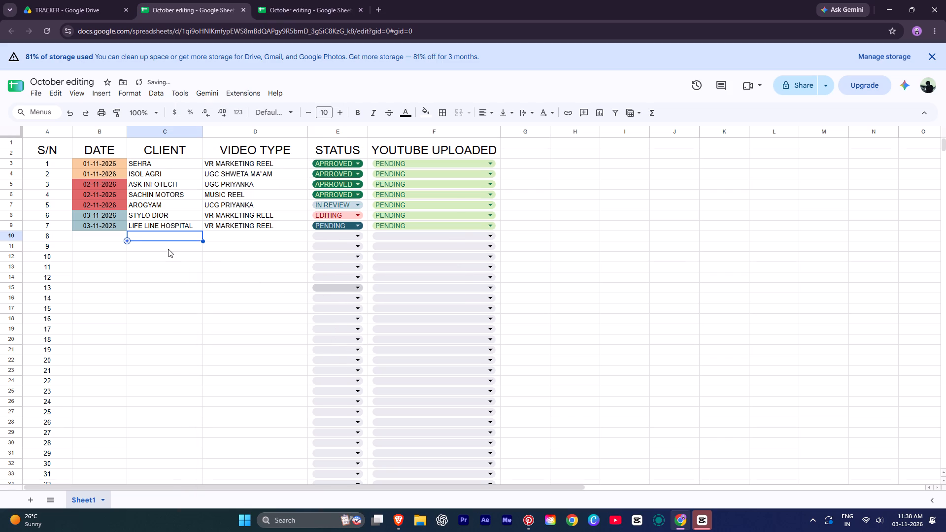
left_click(168, 249)
left_click(137, 271)
left_click(98, 238)
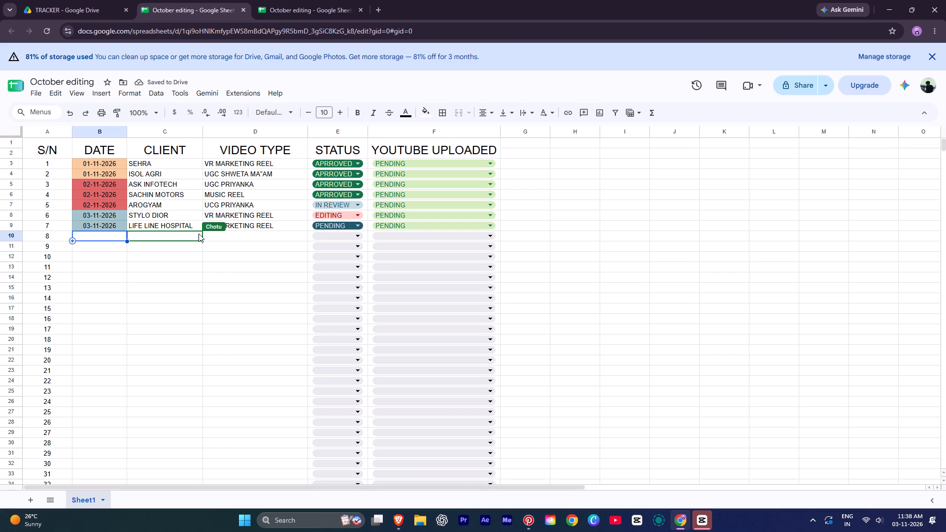
left_click(237, 233)
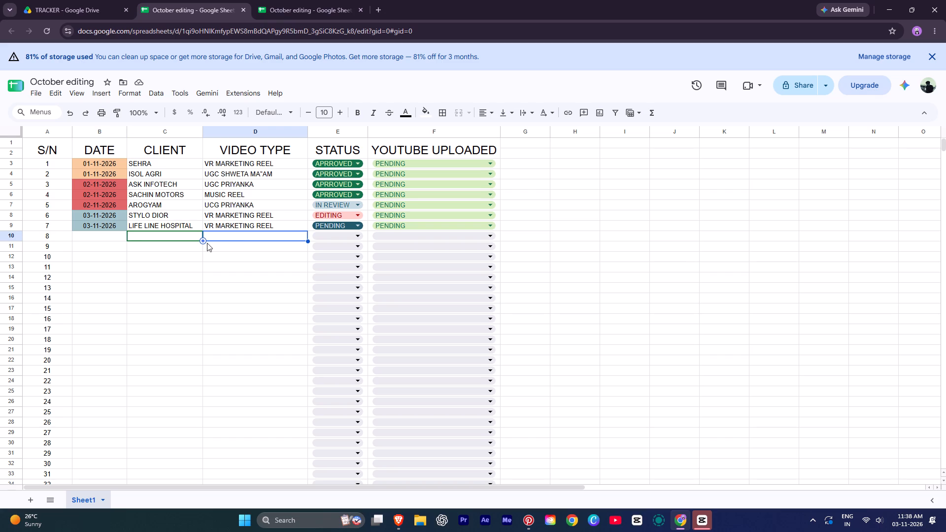
left_click(164, 274)
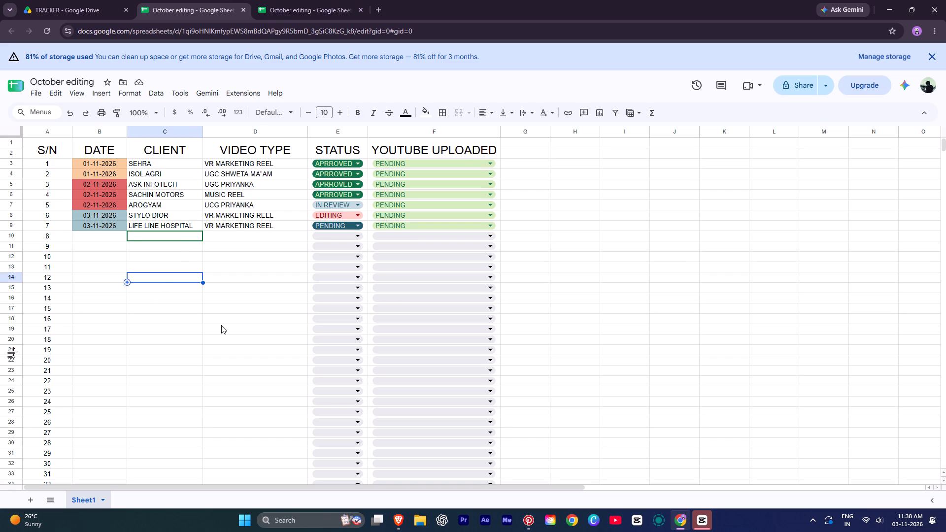
key("Print")
left_click_drag(253, 268, 86, 221)
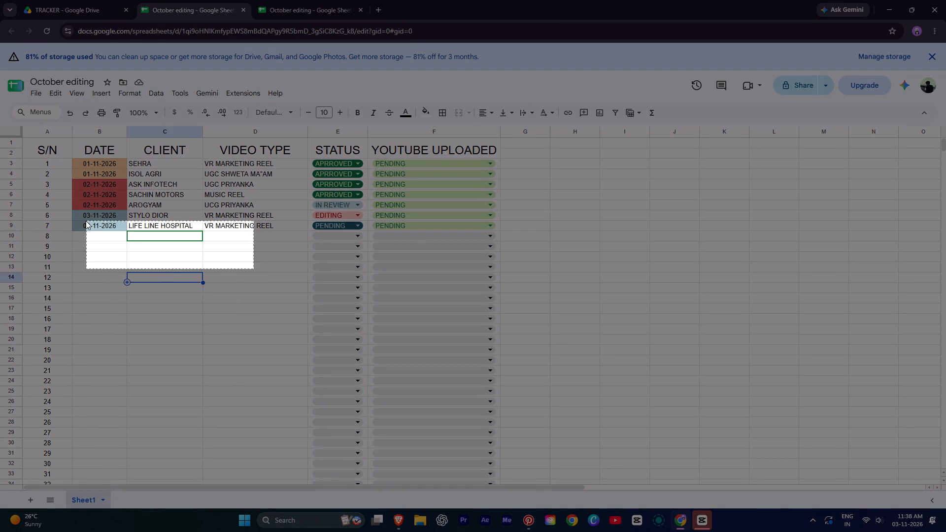
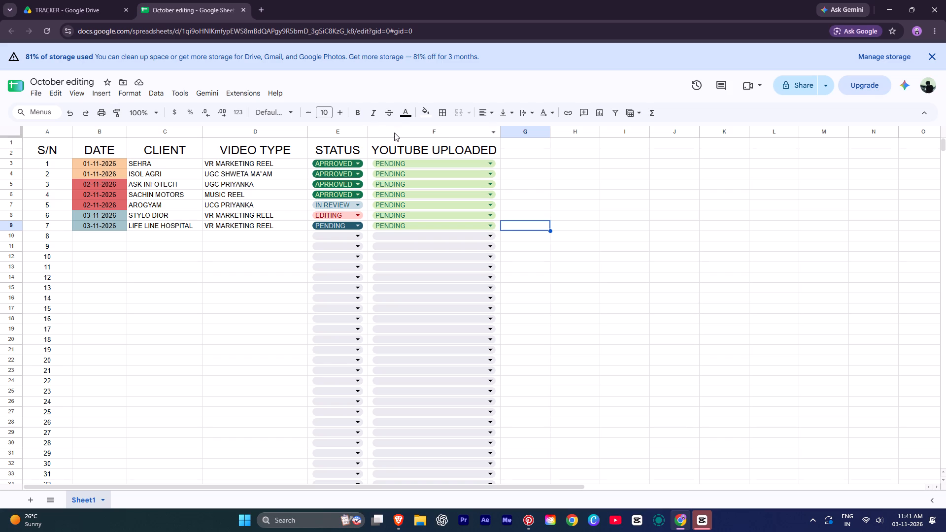
Insert one column to the left of the YOUTUBE UPLOADED column.
right_click(379, 146)
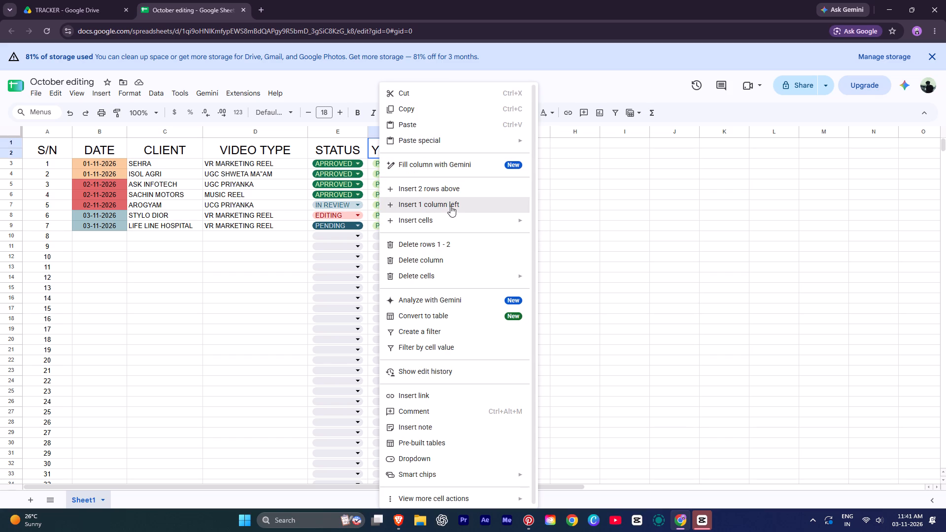
left_click(450, 206)
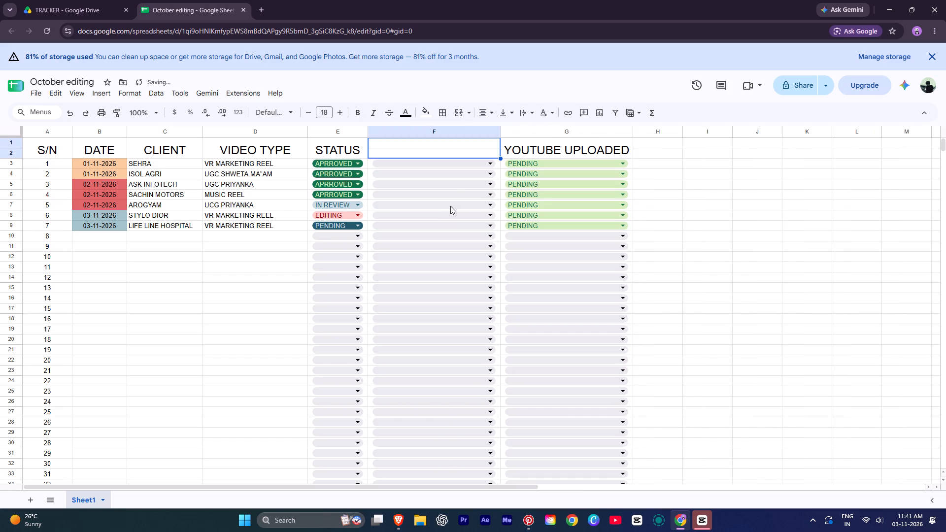
Edit the dropdown in cell F3 of the new column, renaming its three options to 01, 02 and 03.
left_click(490, 164)
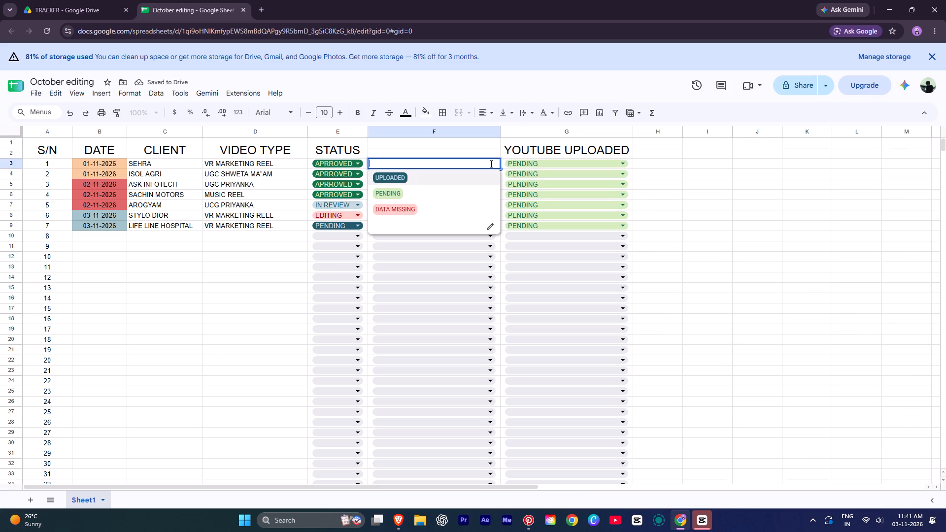
left_click(491, 225)
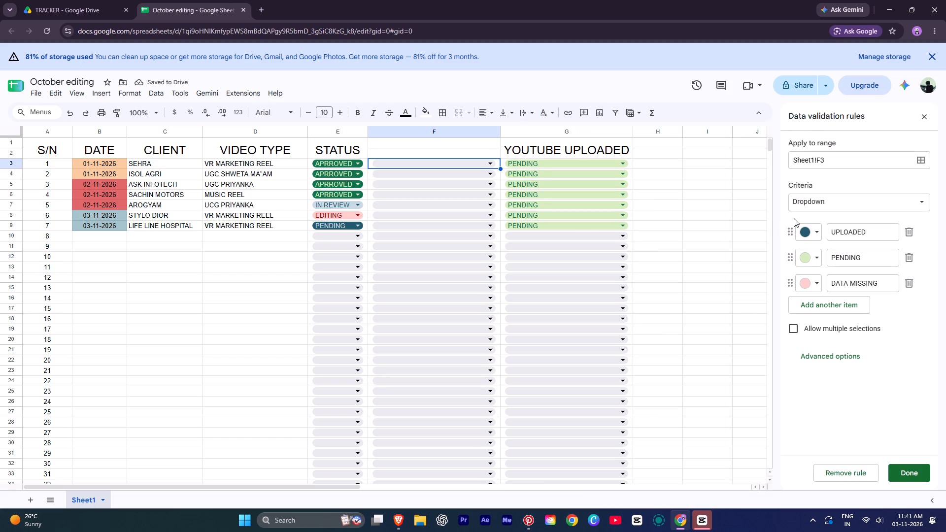
left_click_drag(872, 233, 812, 233)
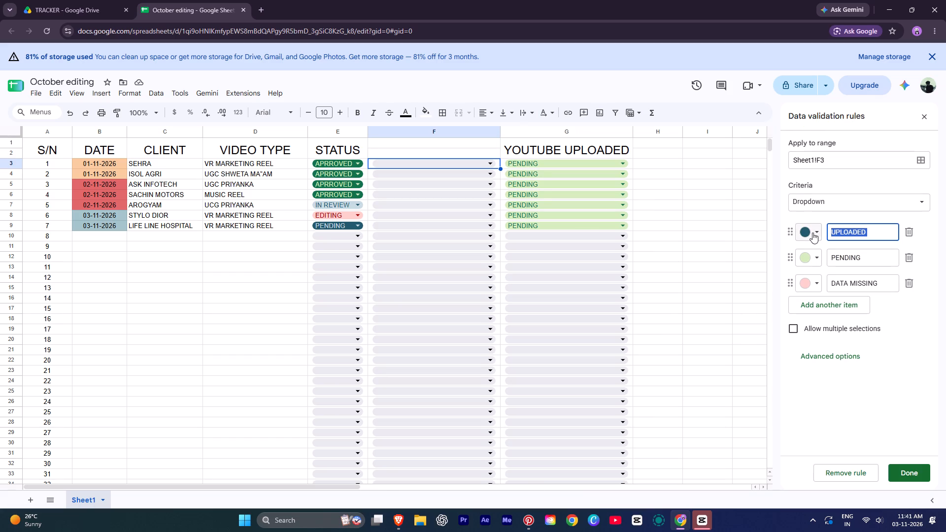
type("01")
left_click_drag(869, 254, 815, 252)
type("02")
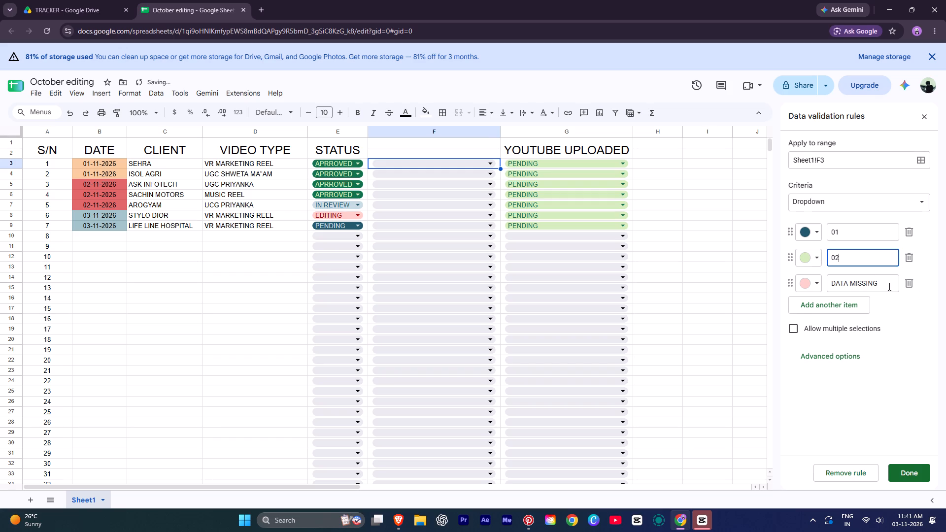
left_click_drag(886, 284, 819, 285)
type("03")
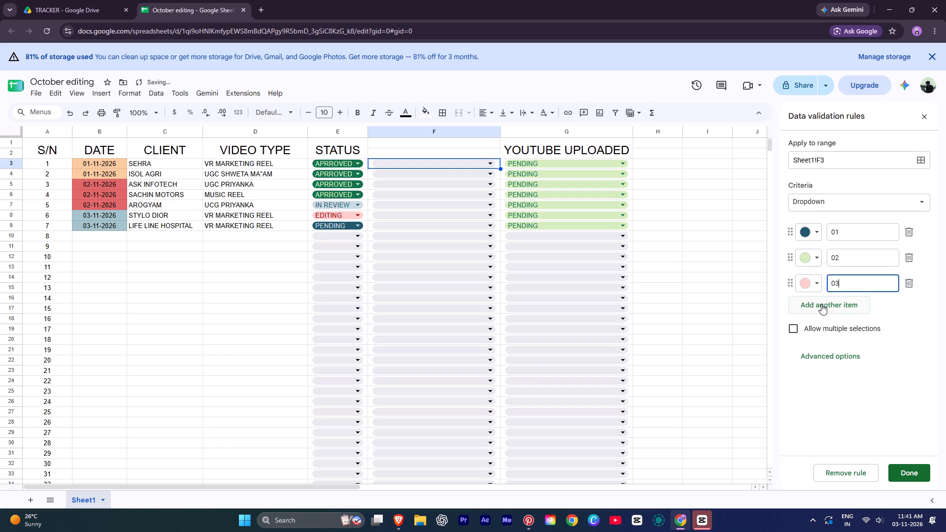
Add seven more options to the F3 dropdown rule, named 04, 05, 06, 07, 08, 09 and 10.
left_click(821, 303)
type("04")
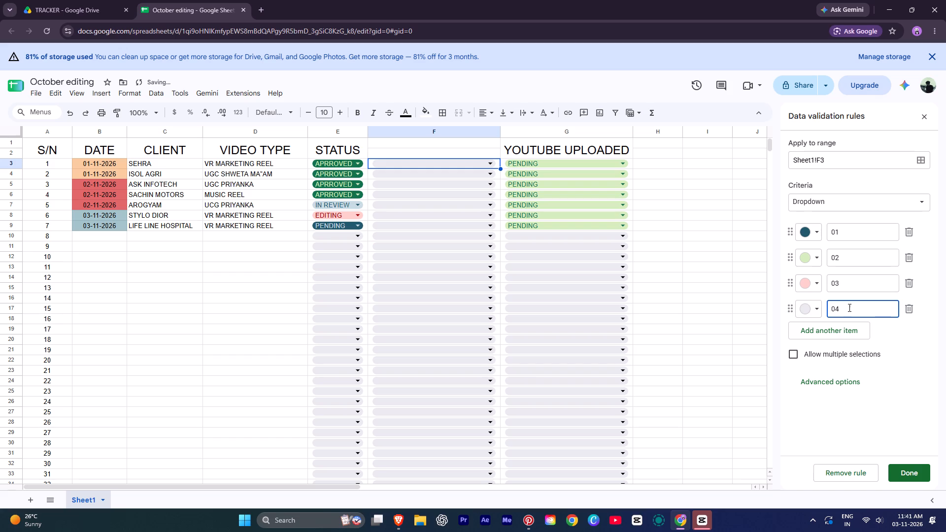
left_click(840, 334)
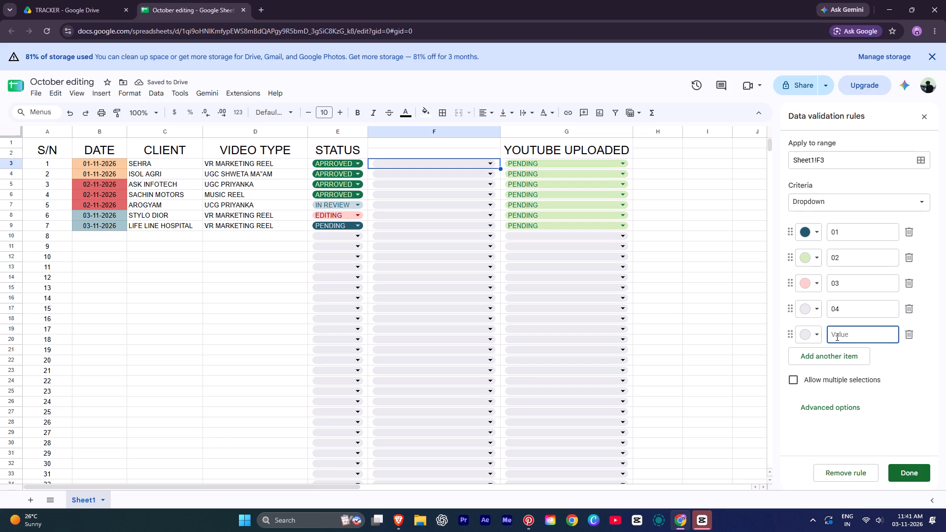
type("05")
left_click(821, 361)
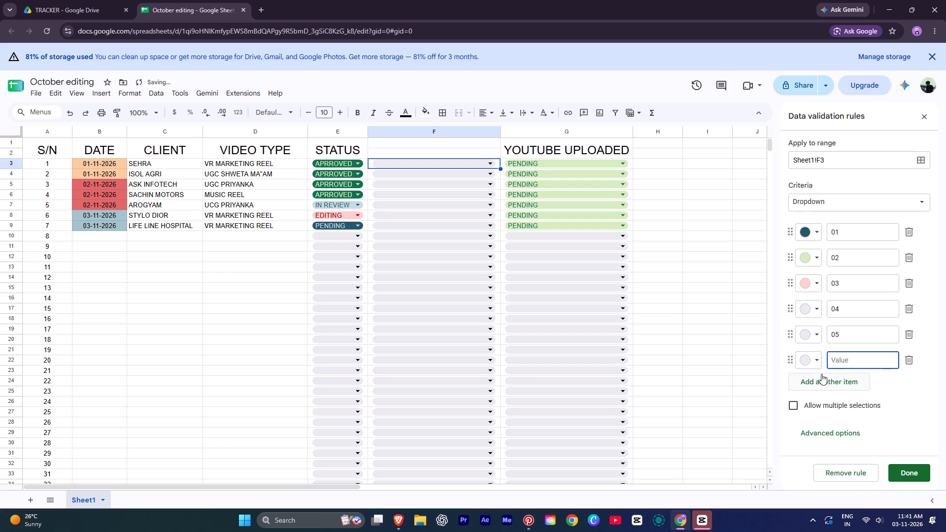
type("06")
left_click(831, 380)
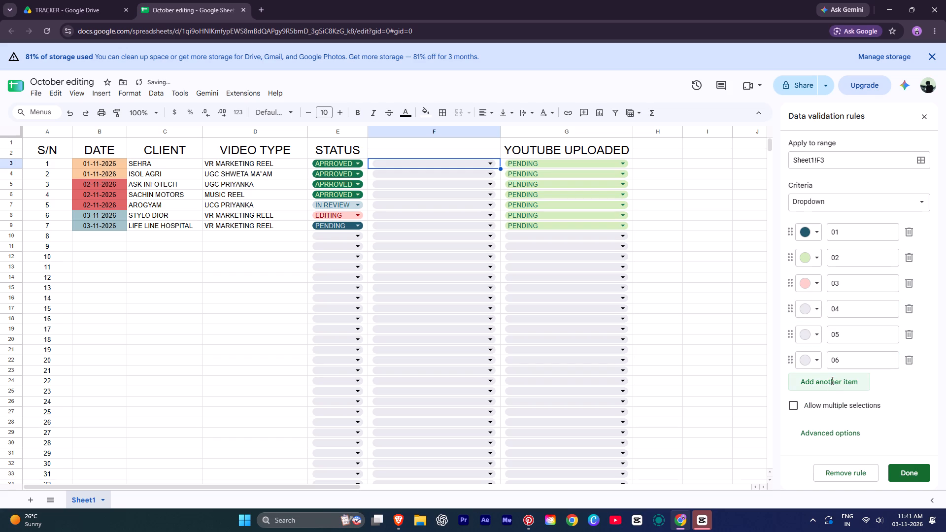
type("07")
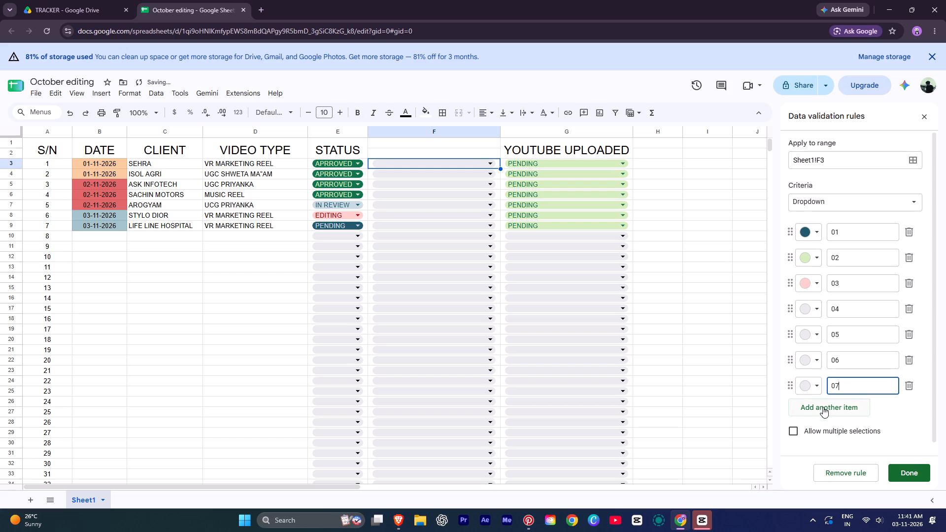
left_click(816, 414)
type("08")
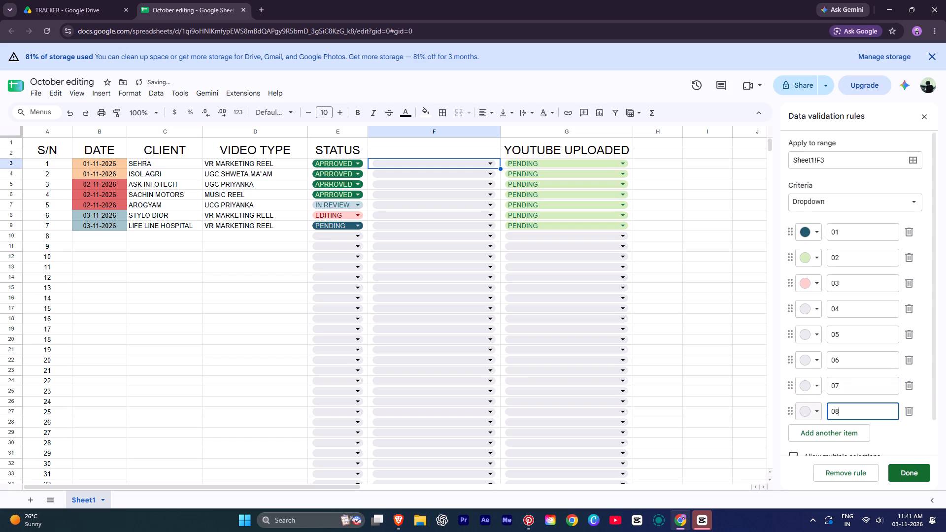
left_click(814, 433)
key("0")
key("9")
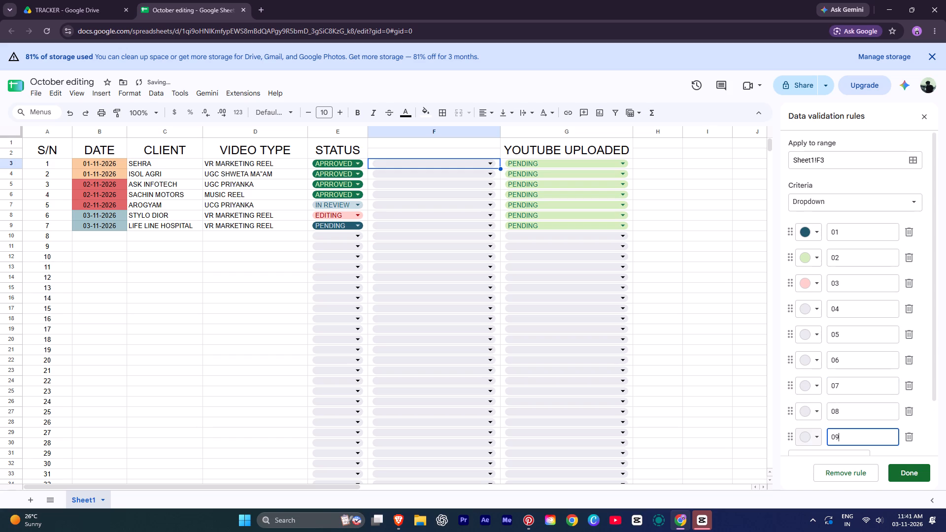
scroll(826, 409, "up", 2)
scroll(826, 409, "down", 1)
left_click(826, 409)
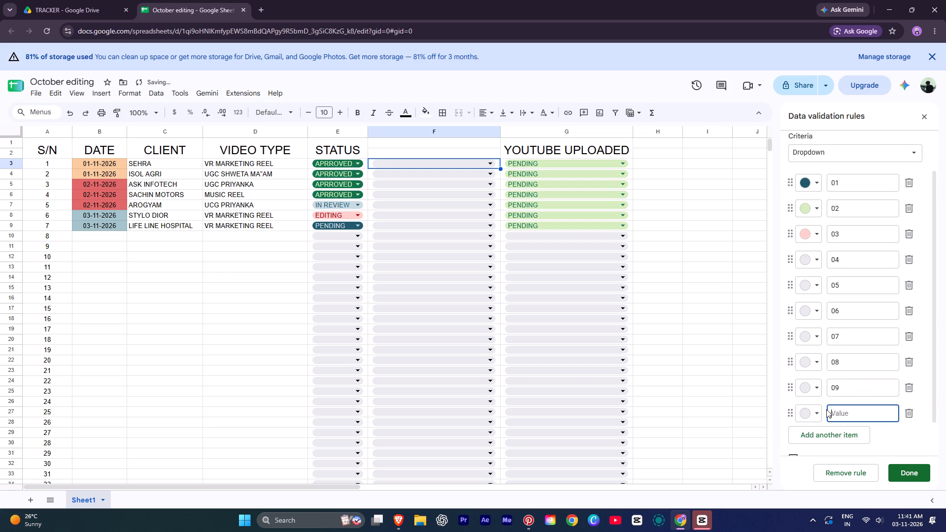
type("10")
Colour dropdown option 04 dark teal, 05 light purple and 06 light green.
scroll(884, 344, "up", 4)
scroll(884, 344, "down", 1)
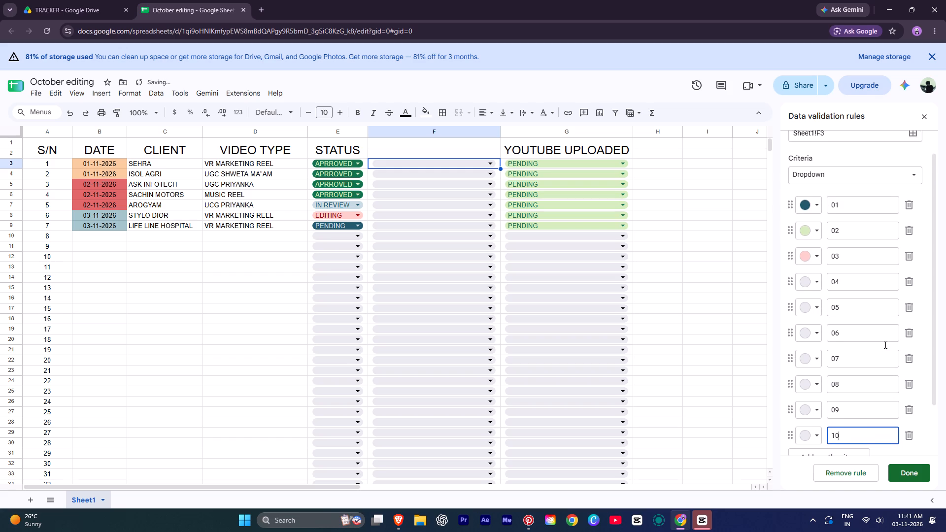
scroll(884, 344, "up", 8)
scroll(841, 299, "down", 1)
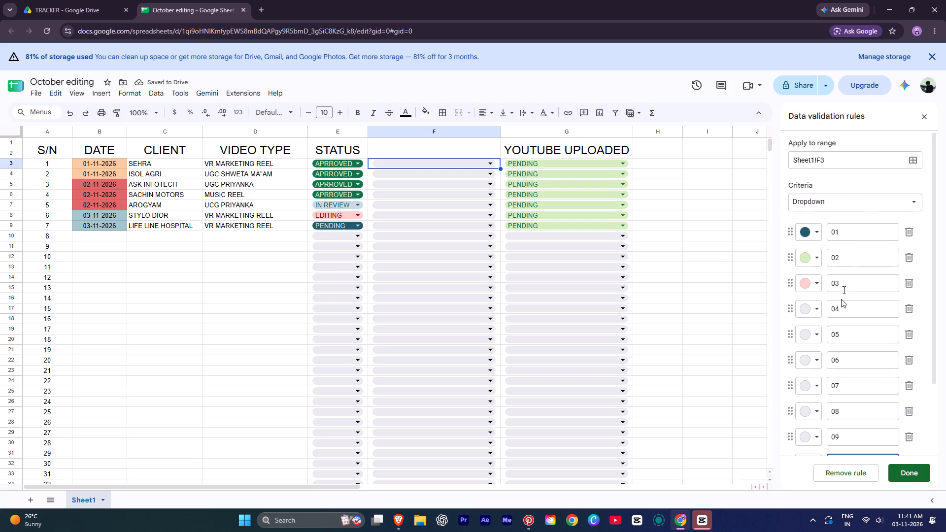
scroll(841, 299, "down", 1)
scroll(841, 299, "up", 2)
scroll(808, 305, "down", 3)
left_click(819, 218)
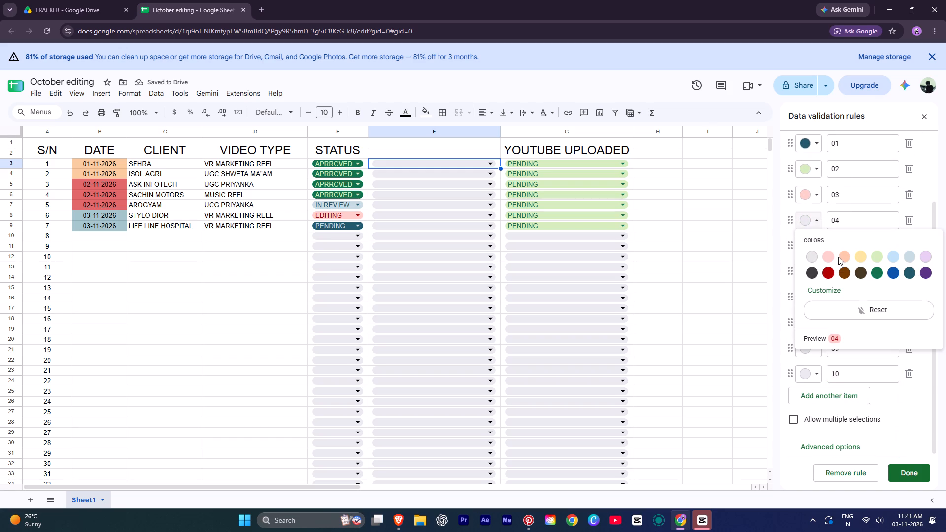
left_click(913, 272)
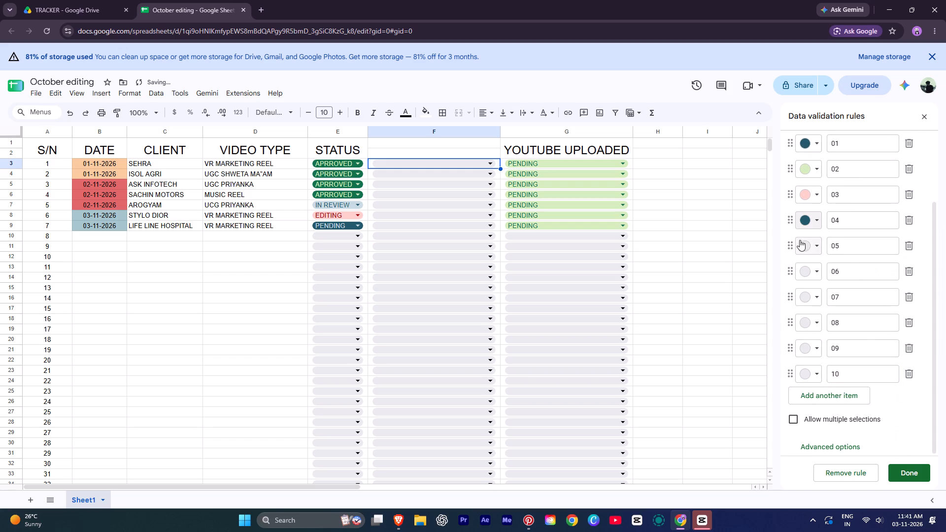
left_click(811, 243)
left_click(923, 282)
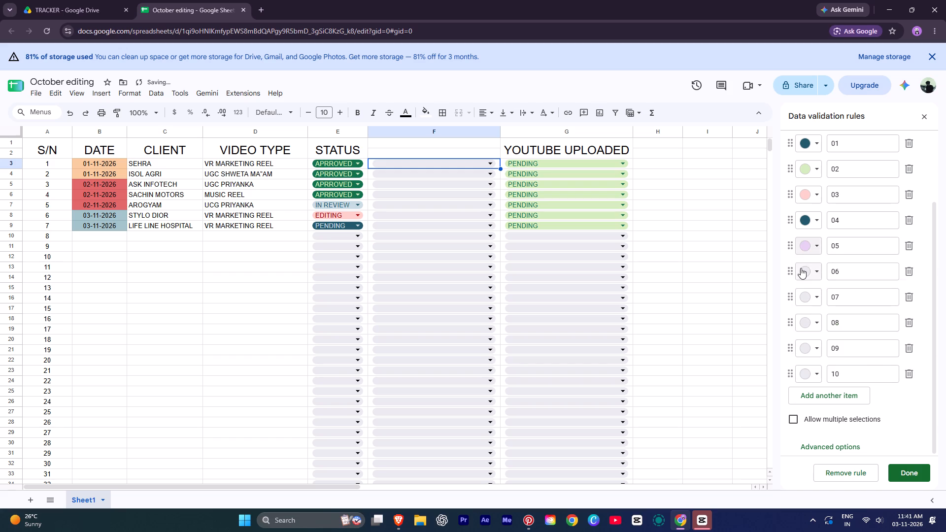
left_click(801, 268)
left_click(878, 310)
Colour dropdown option 07 light yellow, 08 light orange, 09 light pink and 10 dark purple.
left_click(815, 296)
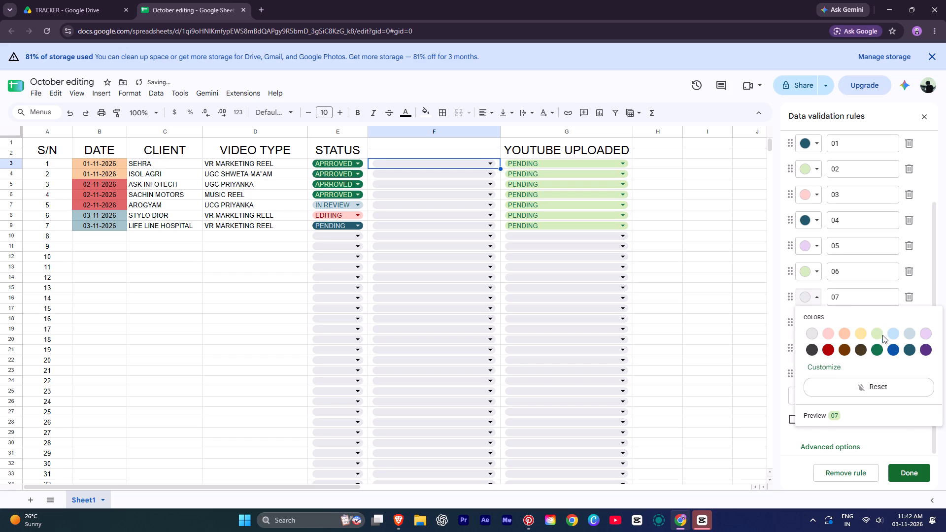
left_click(862, 334)
left_click(811, 325)
left_click(847, 358)
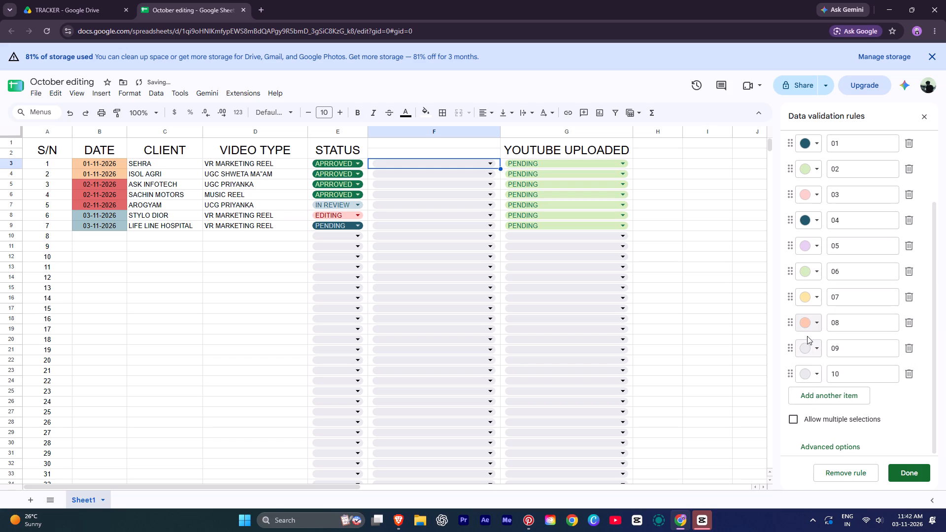
left_click(807, 335)
left_click(808, 347)
left_click(833, 386)
left_click(811, 373)
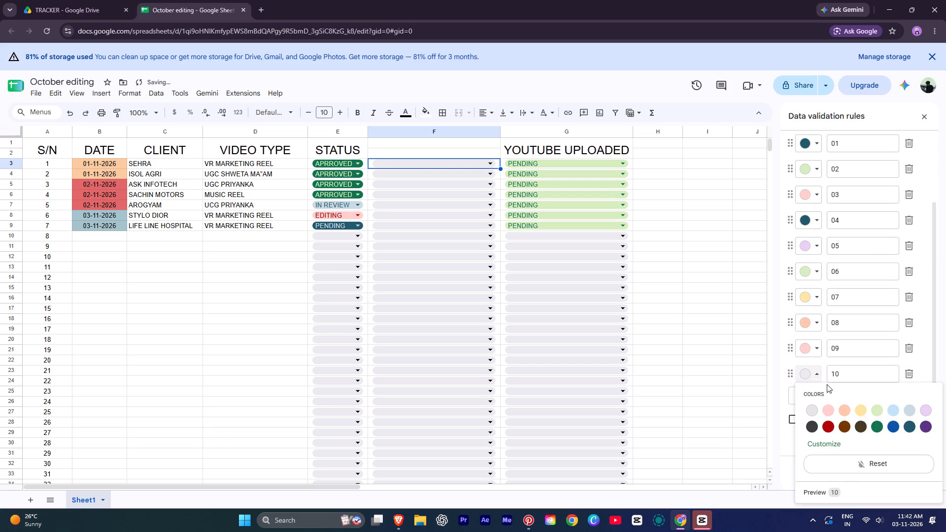
left_click(925, 427)
left_click(906, 398)
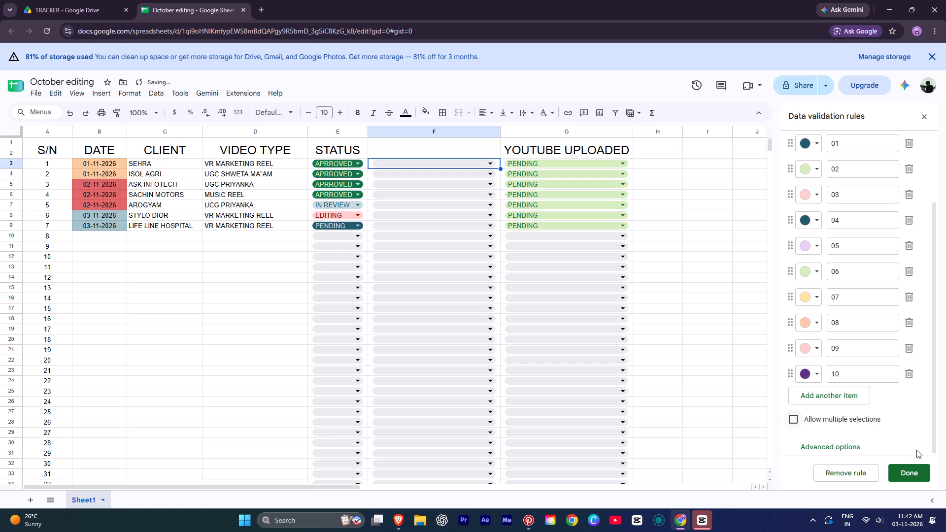
Save the F3 dropdown rule with its changes applied to all matching dropdowns, and undo applying it to the other dropdowns.
left_click(908, 471)
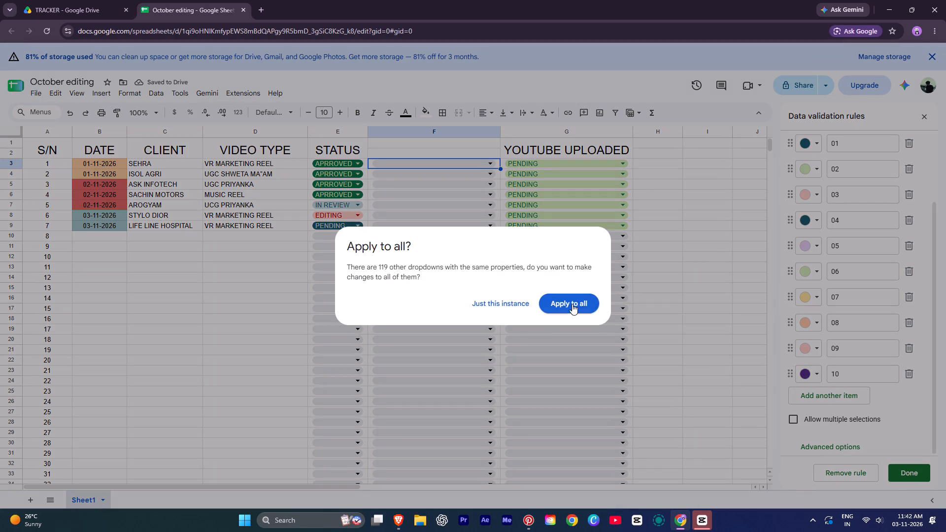
left_click(572, 304)
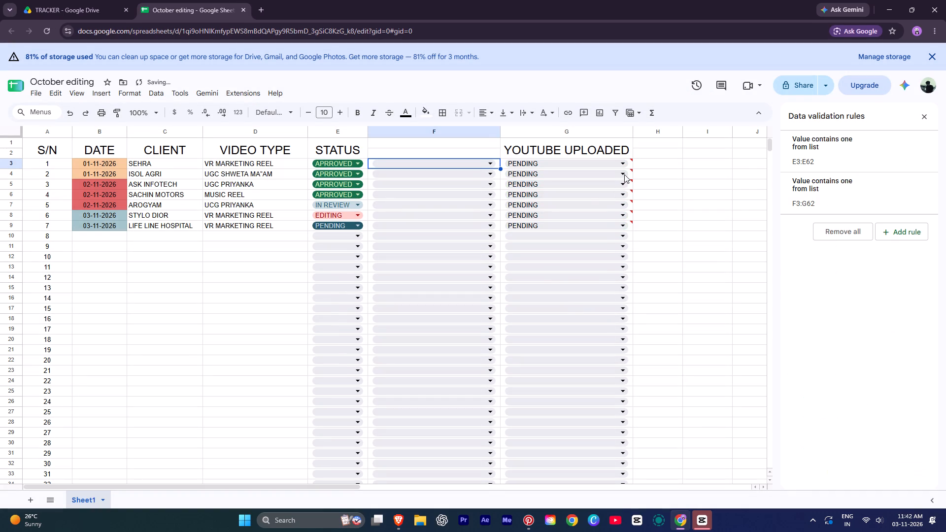
left_click(624, 174)
left_click(663, 235)
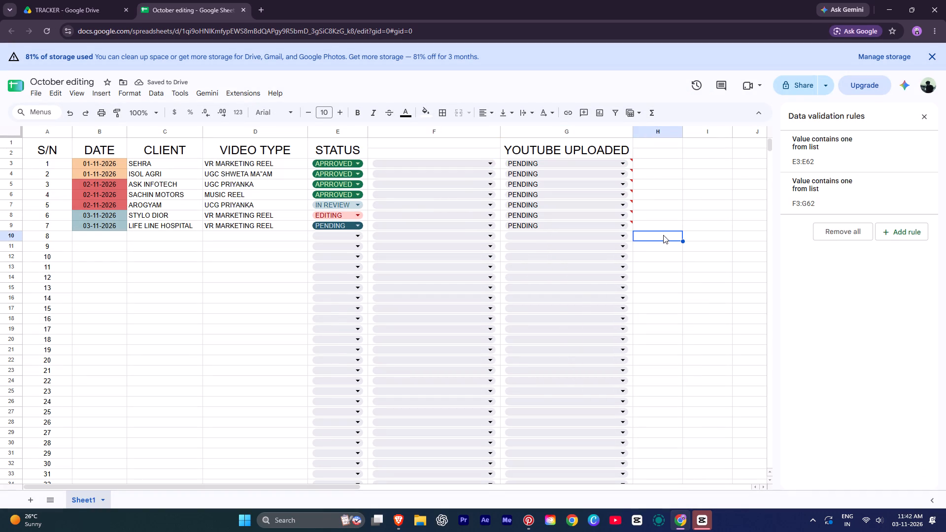
key("ctrl+z")
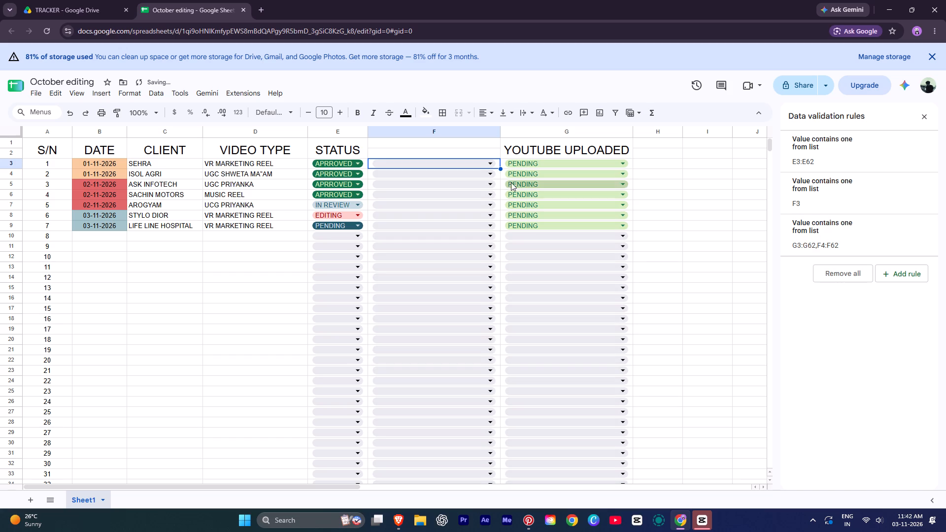
Look over the numbered options in the F3 dropdown and close it without choosing one.
left_click(496, 166)
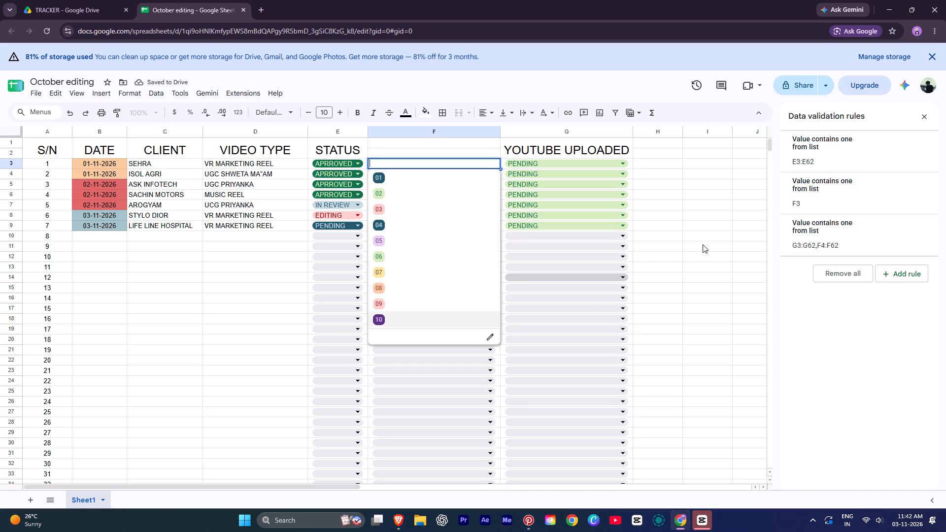
left_click(676, 216)
left_click(602, 239)
left_click(669, 227)
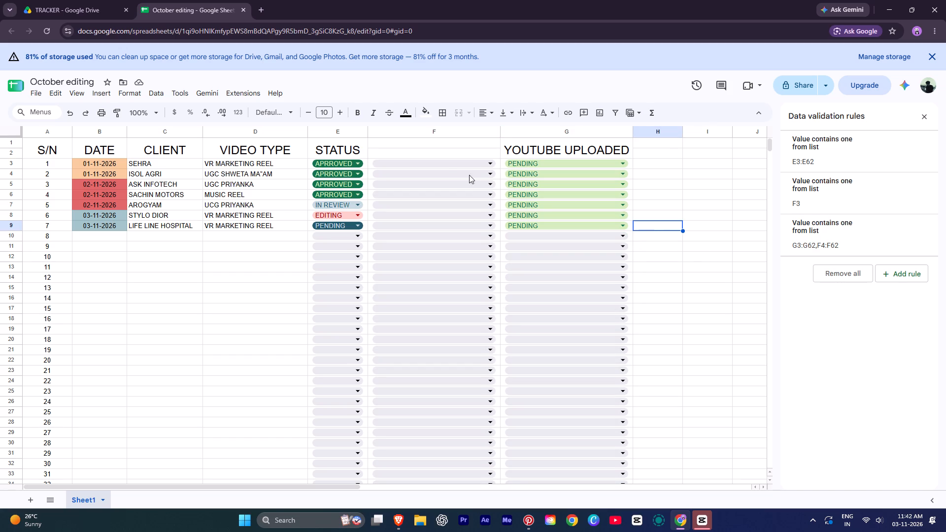
Merge the two empty header cells F1 and F2 above the new numbered dropdown column.
left_click(446, 149)
left_click_drag(417, 141, 416, 150)
left_click(461, 112)
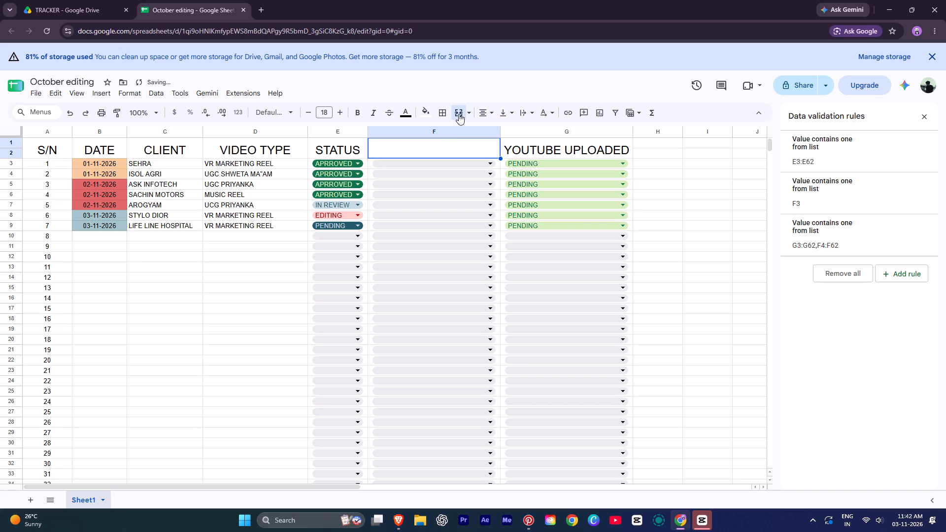
left_click(431, 152)
Fill the STATUS header across into the merged header cell of column F.
left_click(335, 153)
double_click(336, 150)
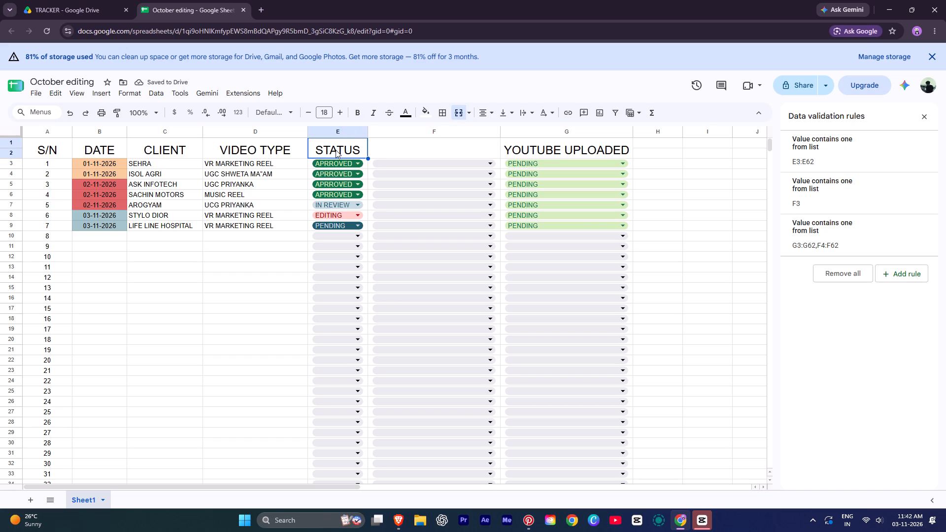
left_click(358, 147)
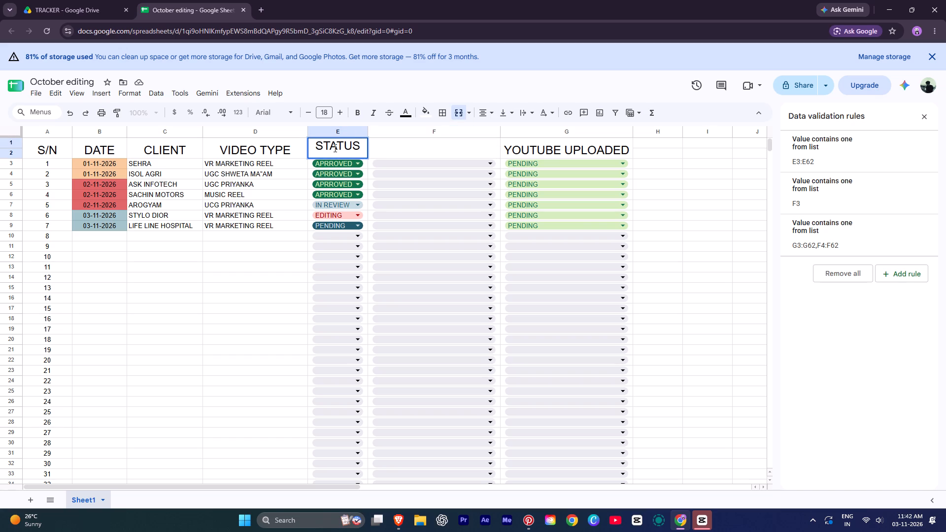
left_click_drag(334, 148, 413, 151, "alt")
left_click(455, 150)
left_click(362, 150)
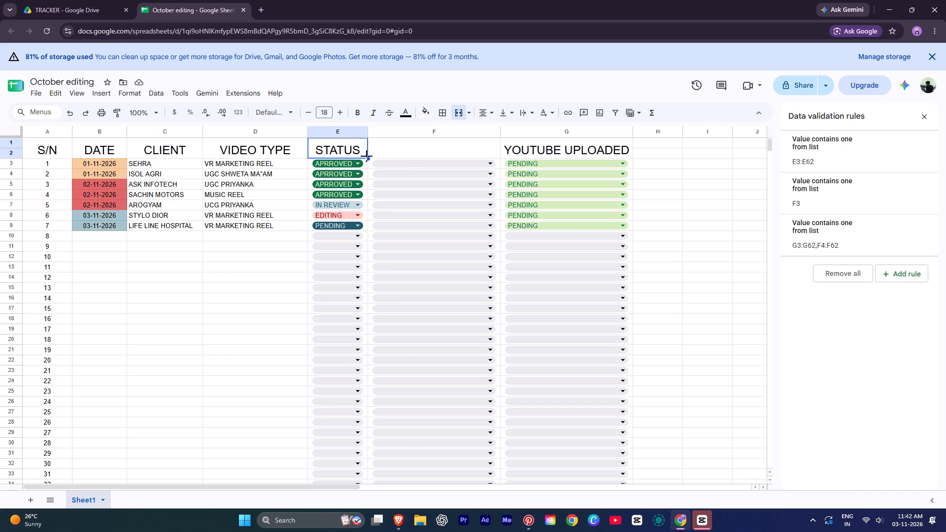
left_click_drag(368, 158, 433, 158, "alt")
Replace the text in column F's header with TOTAL REVISION.
double_click(443, 154)
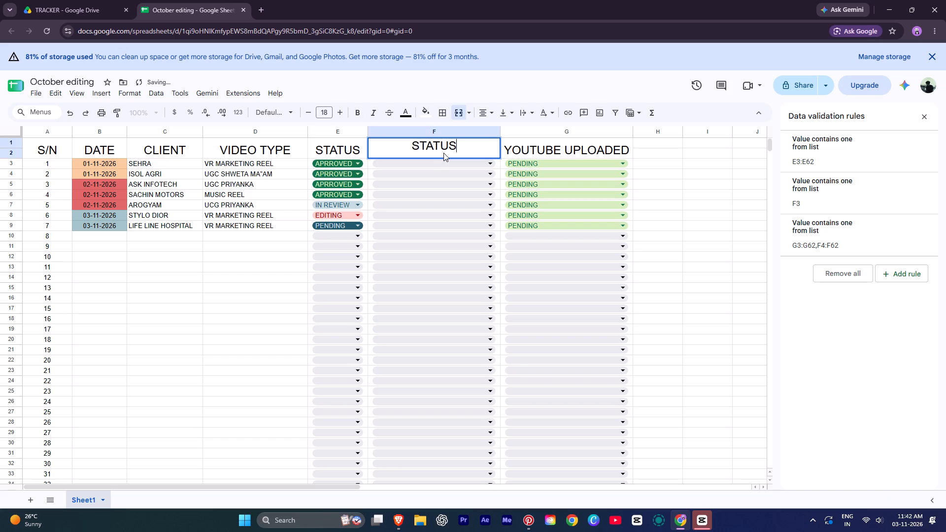
key("ctrl+a")
key("ctrl+BackSpace")
type("to")
key("BackSpace")
key("BackSpace")
type("TO")
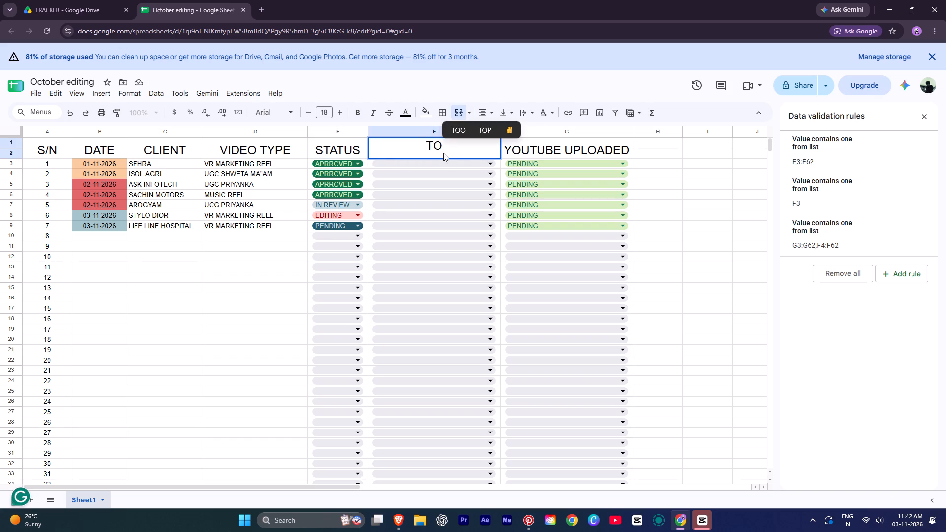
type("TAL")
key("space")
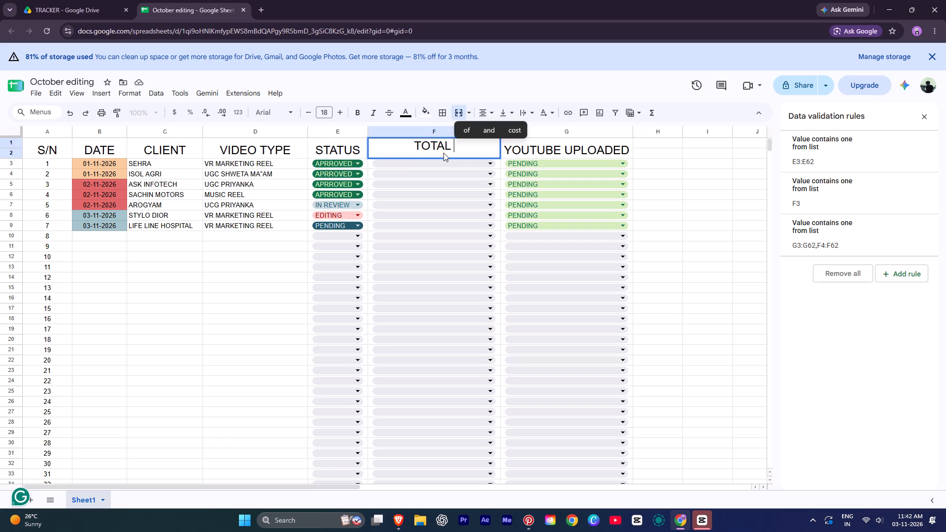
type("RIWISIO")
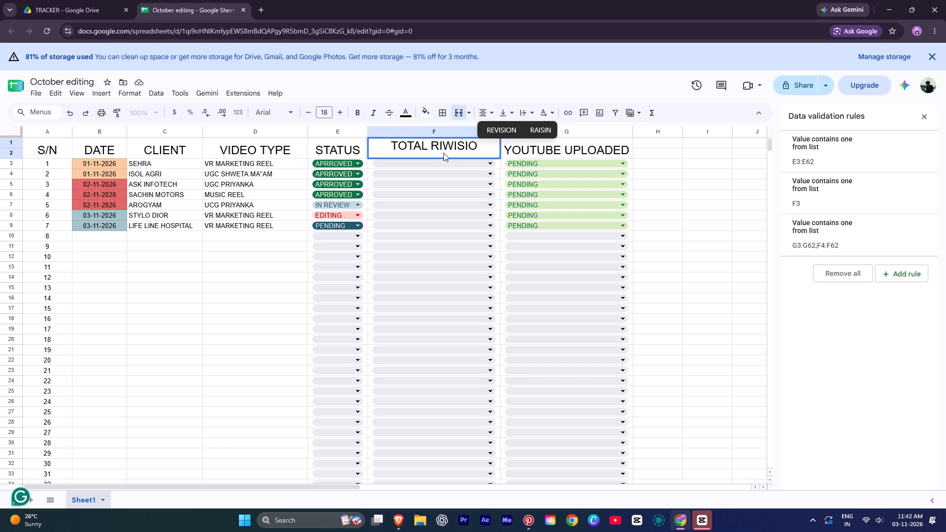
key("Up")
key("Return")
key("BackSpace")
left_click(780, 183)
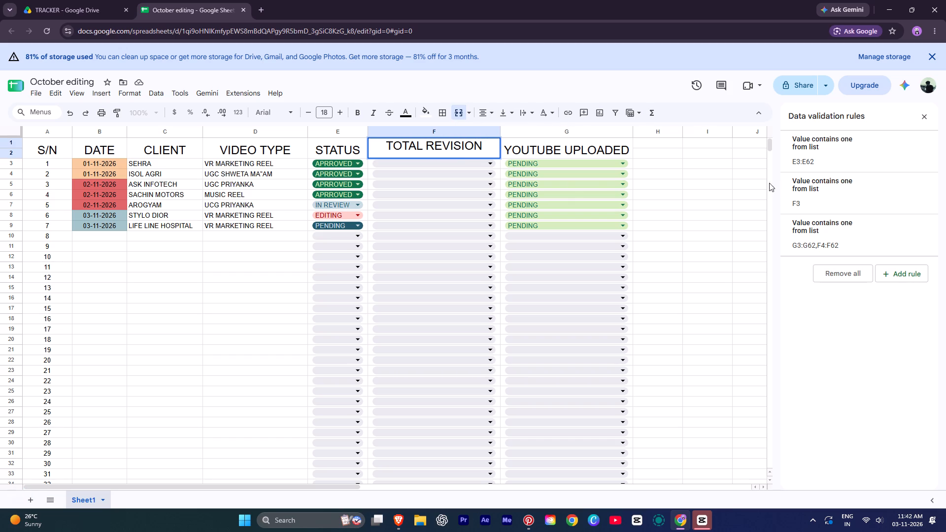
left_click(705, 160)
Auto-fit column F's width to the TOTAL REVISION header.
double_click(499, 130)
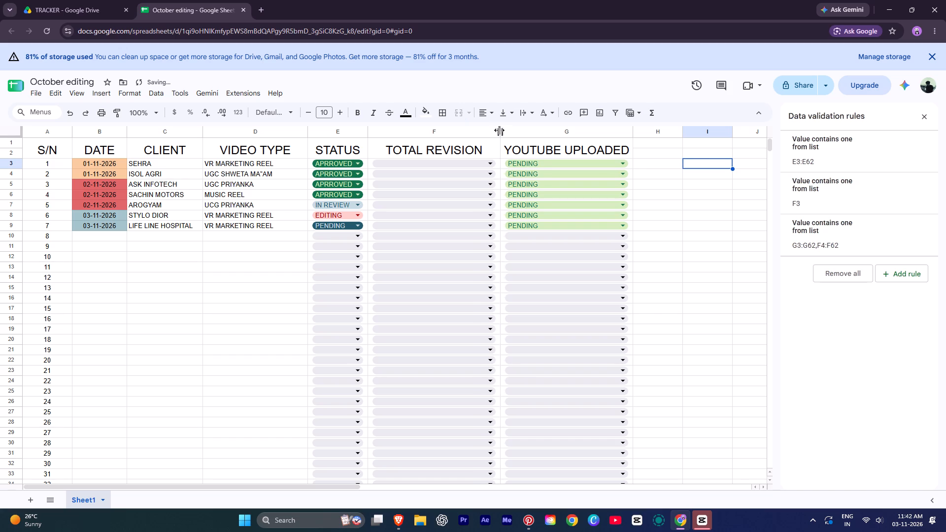
left_click(648, 163)
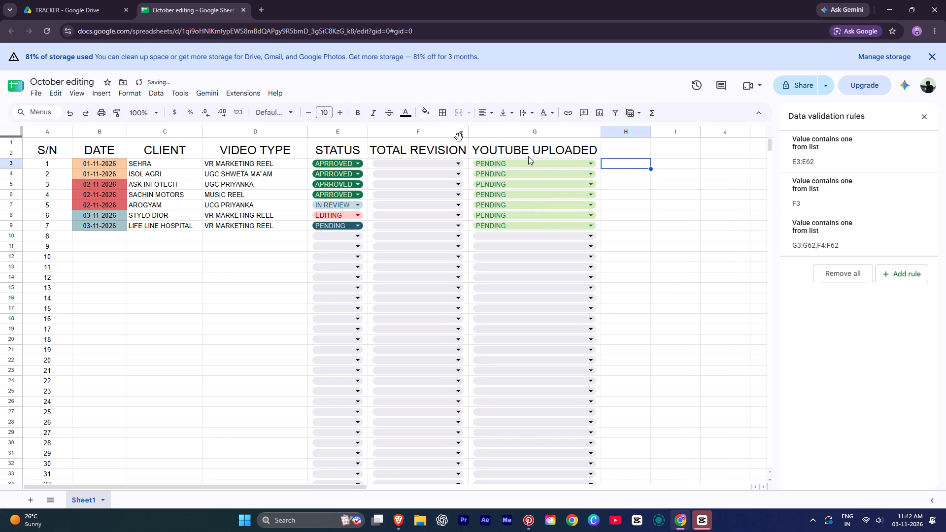
left_click(674, 206)
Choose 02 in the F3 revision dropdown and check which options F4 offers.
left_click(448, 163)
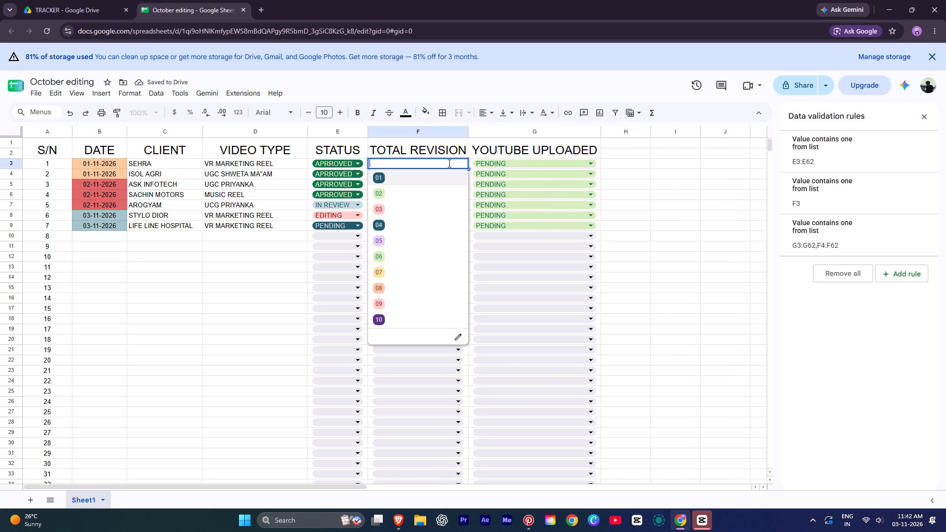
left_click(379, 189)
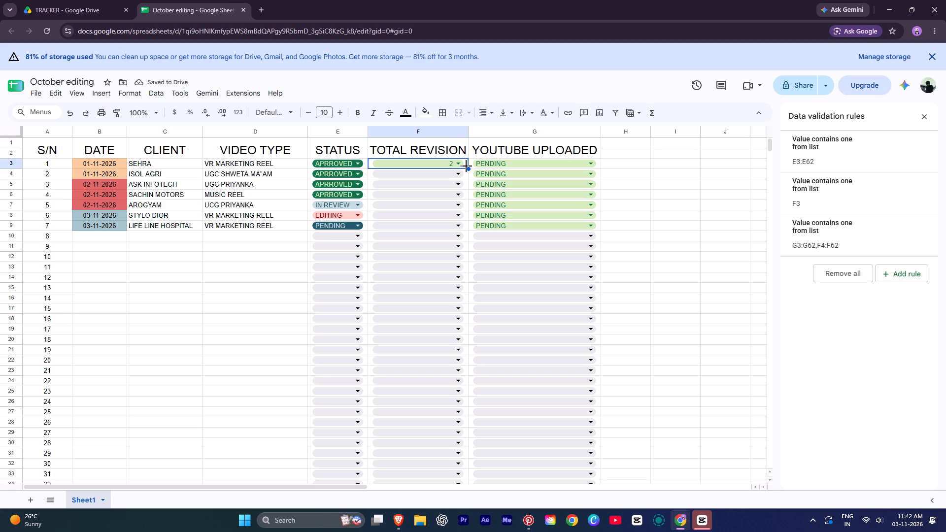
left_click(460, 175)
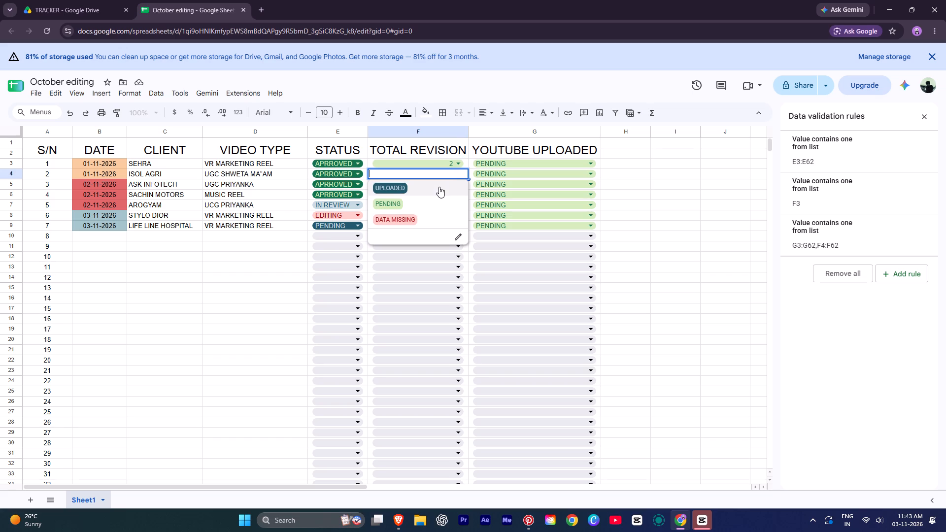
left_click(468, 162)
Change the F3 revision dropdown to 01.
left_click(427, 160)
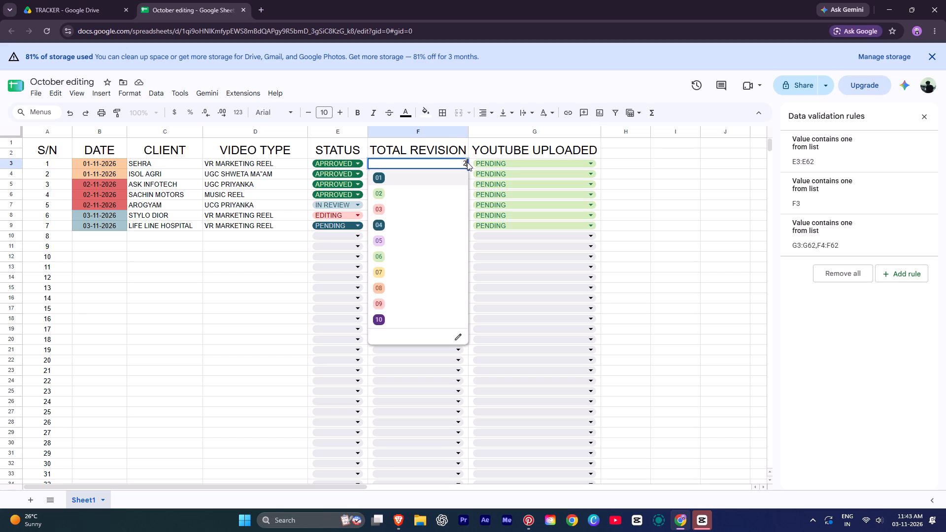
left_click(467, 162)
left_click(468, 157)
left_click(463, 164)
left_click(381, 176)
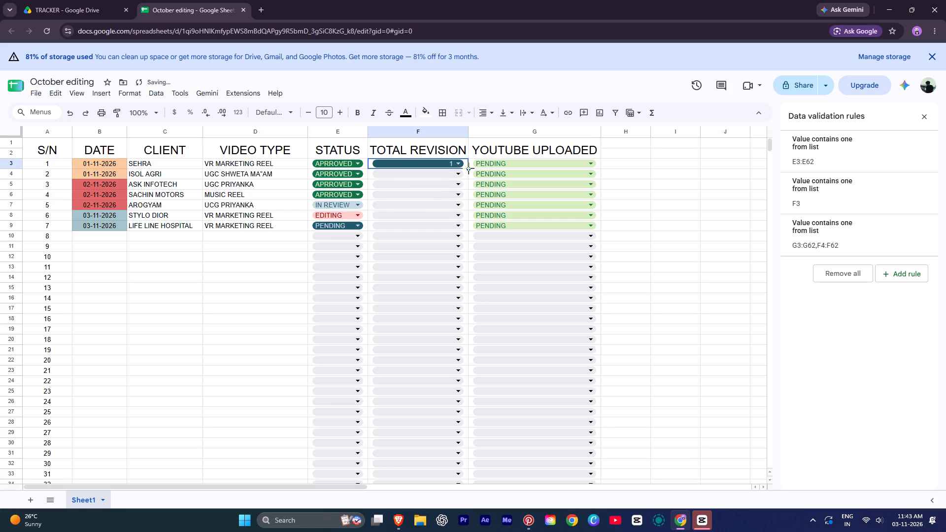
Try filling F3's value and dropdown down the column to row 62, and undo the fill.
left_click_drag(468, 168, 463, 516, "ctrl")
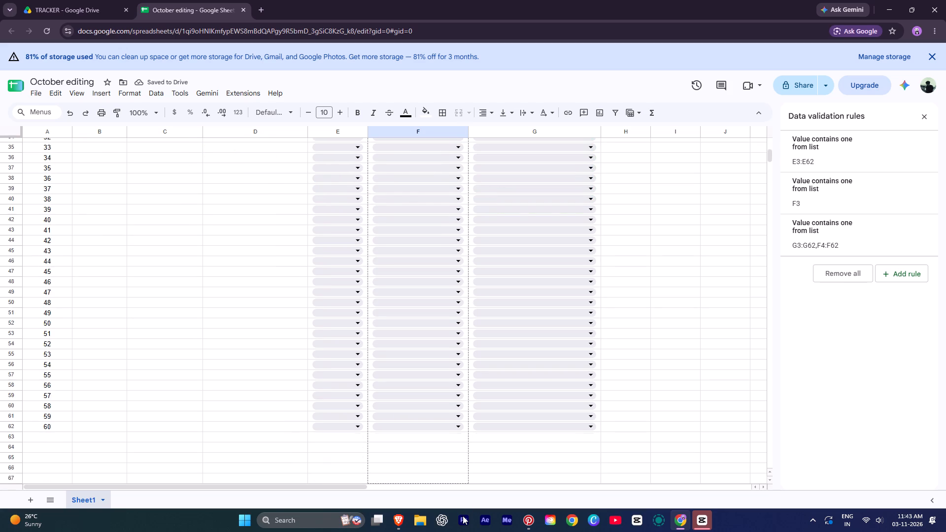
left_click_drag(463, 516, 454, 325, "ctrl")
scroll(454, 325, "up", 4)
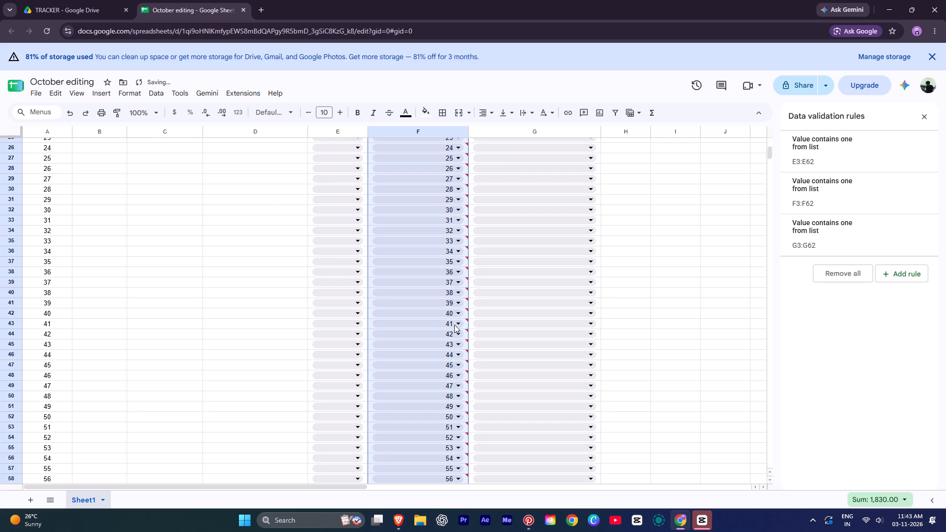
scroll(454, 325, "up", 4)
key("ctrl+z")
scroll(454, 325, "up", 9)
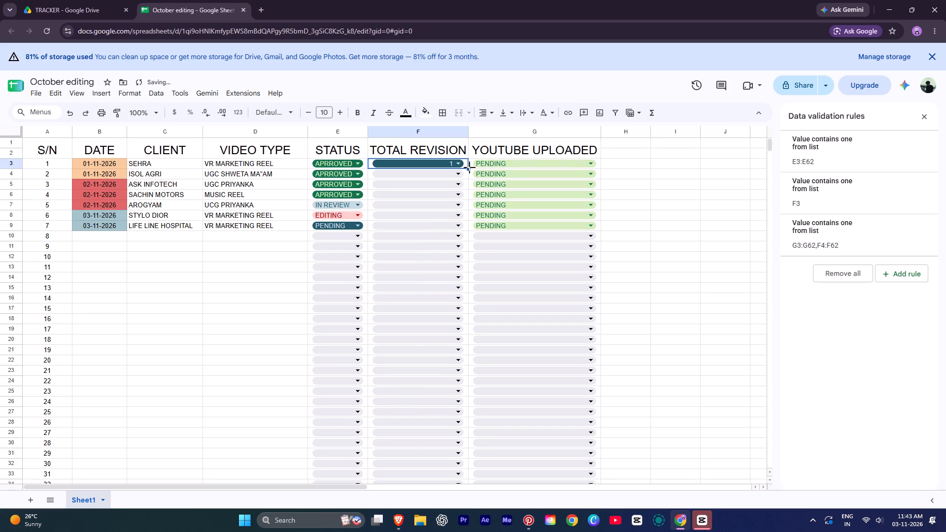
Add 00 as another item at the end of the F3 dropdown rule and save the rule.
left_click(447, 161)
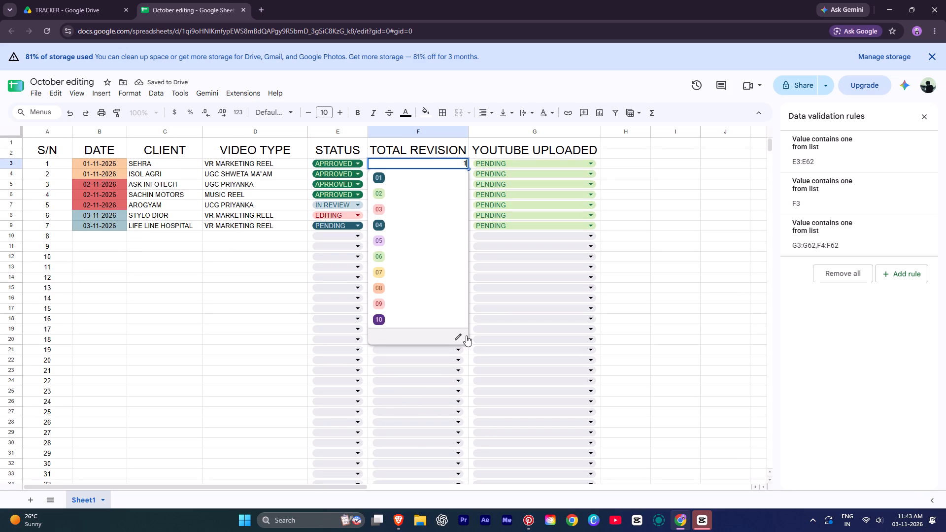
left_click(460, 333)
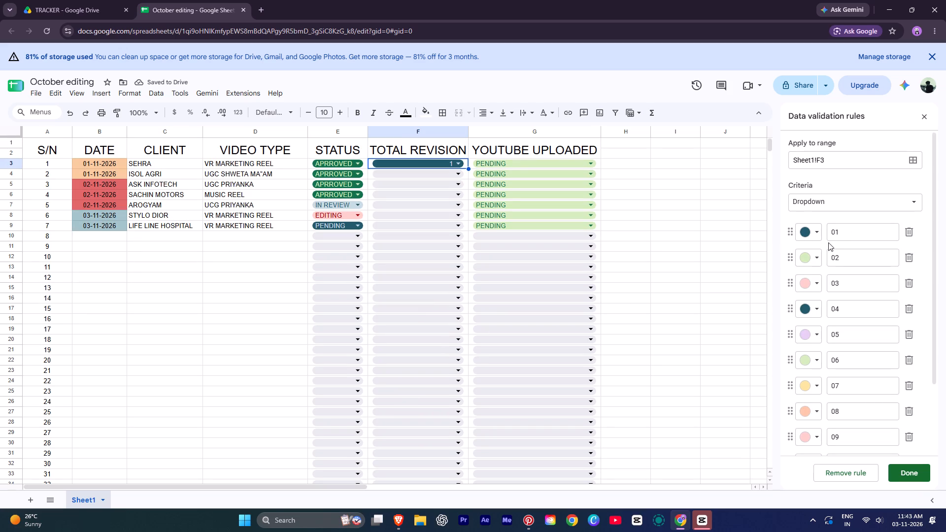
scroll(856, 427, "down", 2)
scroll(856, 427, "up", 1)
scroll(856, 427, "down", 1)
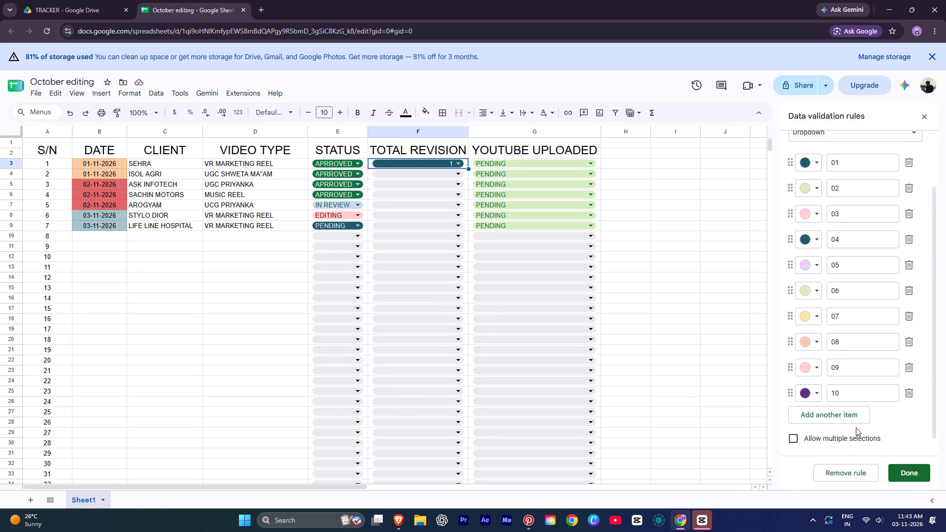
left_click(808, 396)
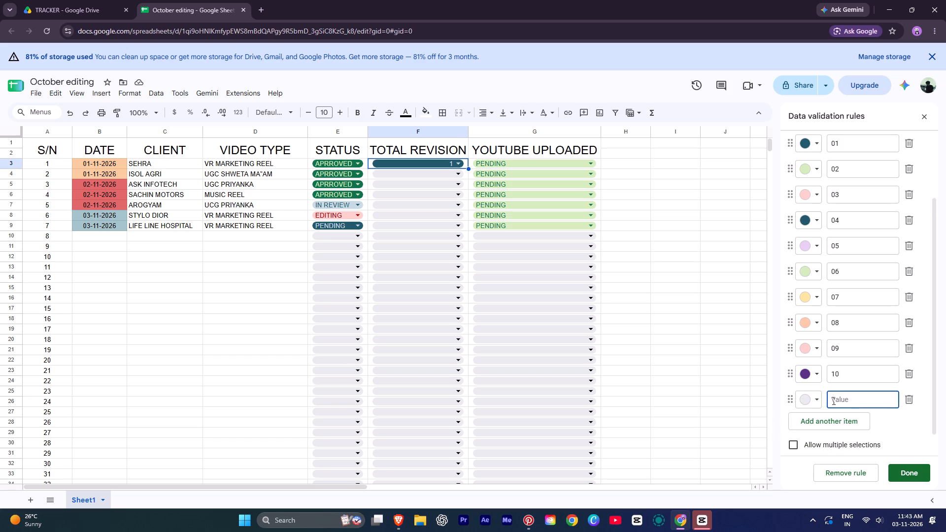
type("01")
key("BackSpace")
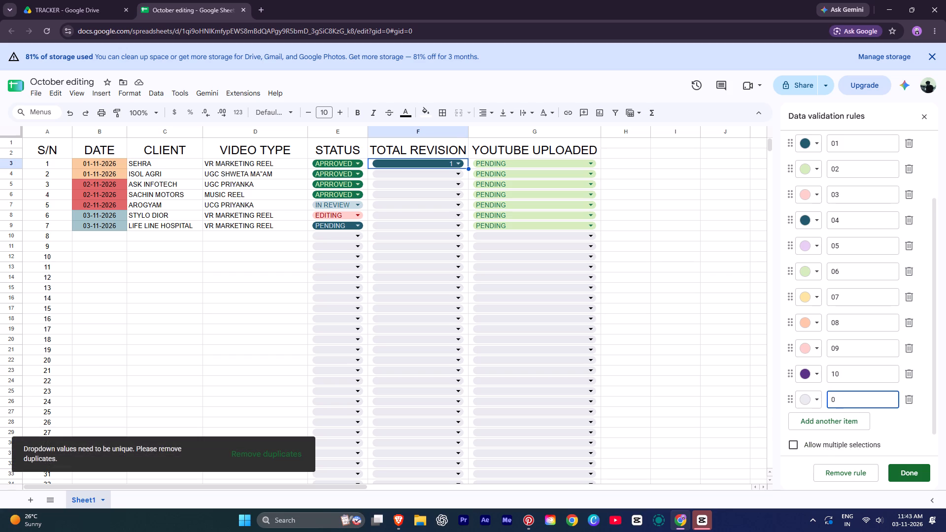
key("0")
left_click(905, 472)
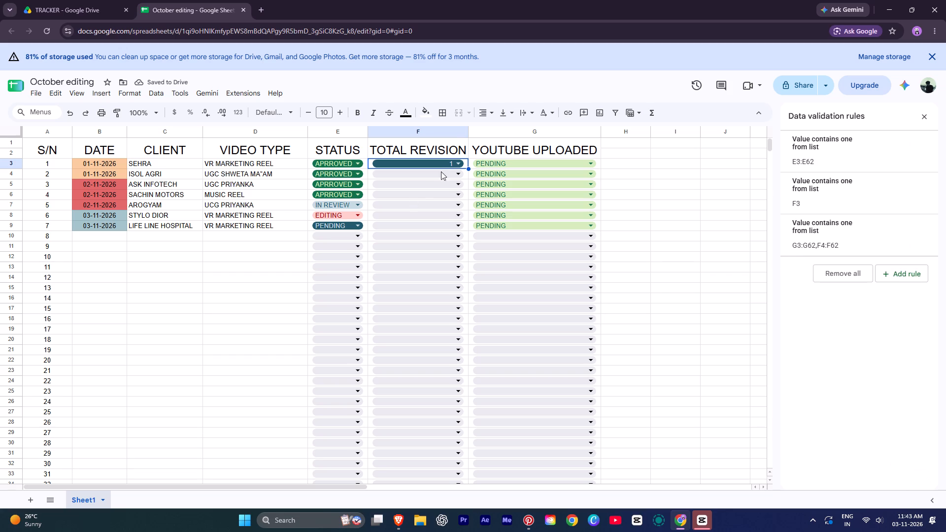
Choose 00 in the F3 revision dropdown and fill it down the column to F62.
left_click(458, 164)
left_click(378, 335)
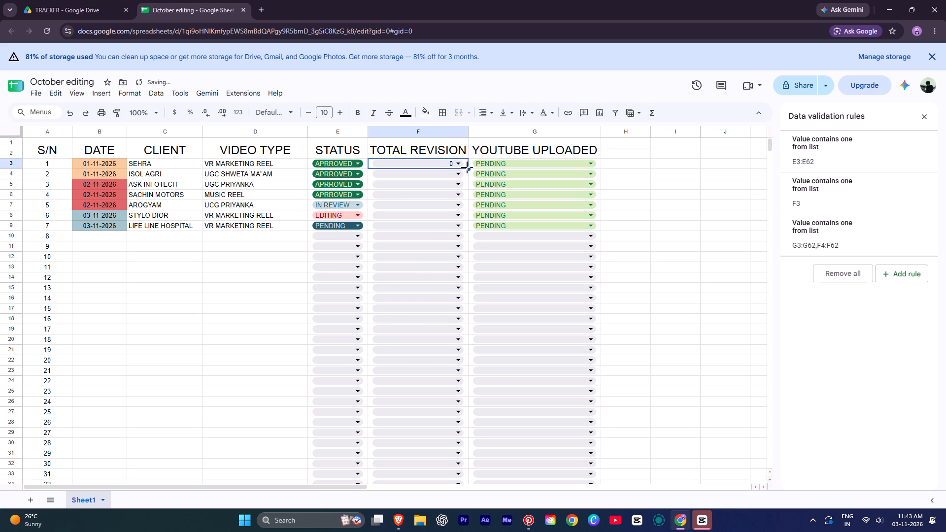
left_click_drag(467, 167, 448, 512, "shift")
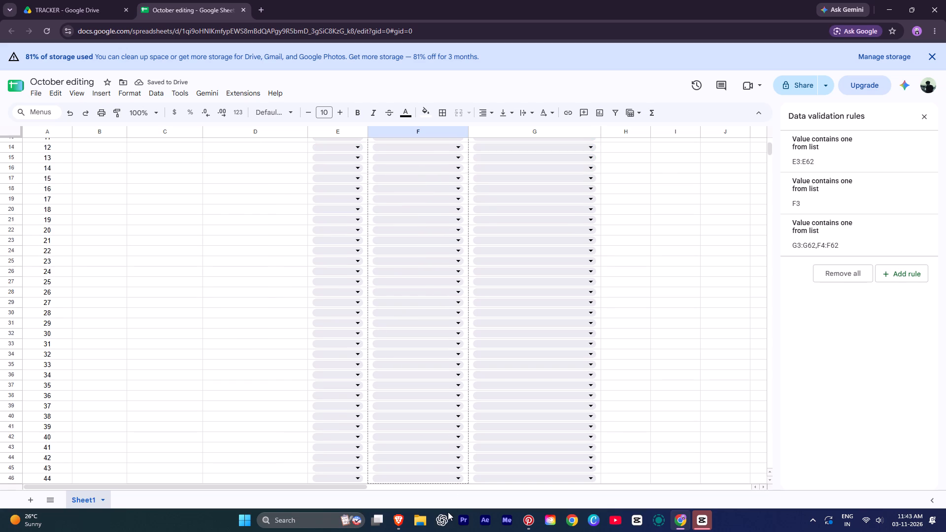
left_click_drag(448, 512, 443, 363, "shift")
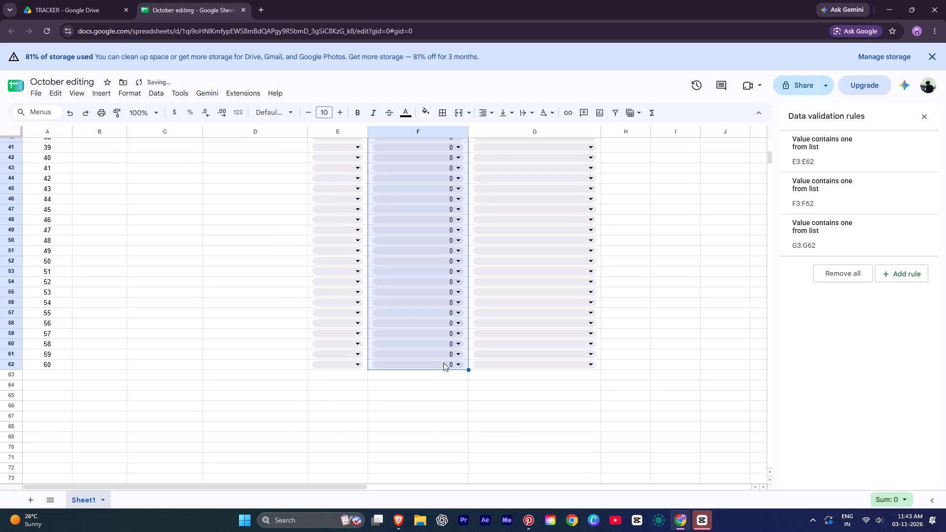
scroll(443, 363, "up", 10)
scroll(443, 363, "down", 1)
scroll(443, 363, "up", 4)
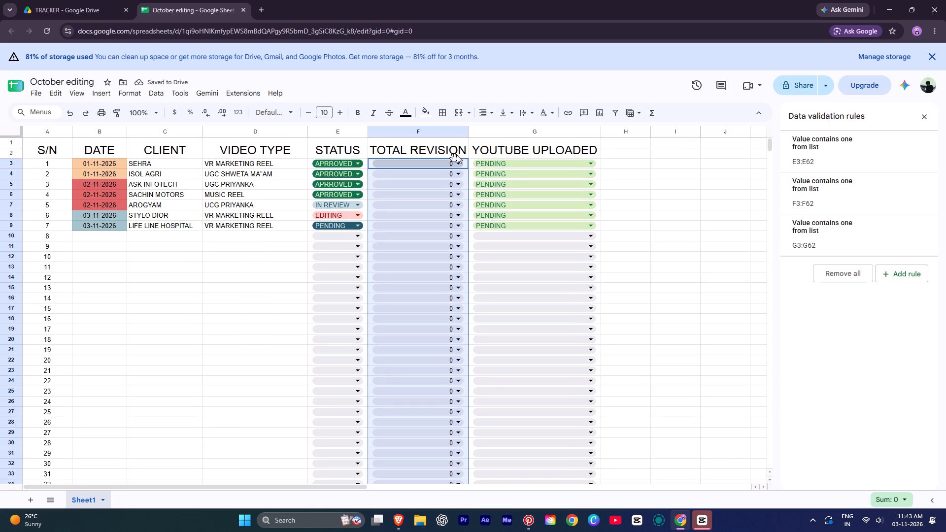
Centre-align the filled TOTAL REVISION values in F3:F62.
left_click(485, 112)
left_click(499, 133)
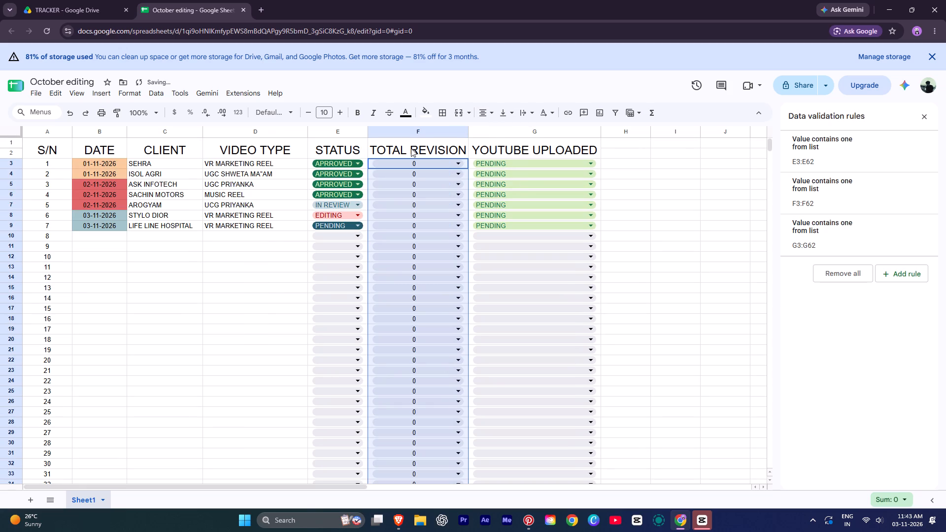
left_click(642, 152)
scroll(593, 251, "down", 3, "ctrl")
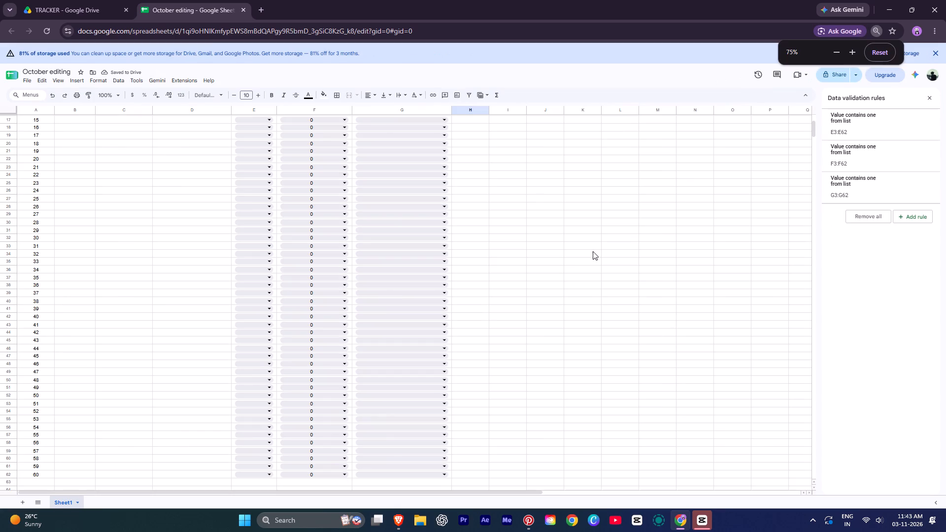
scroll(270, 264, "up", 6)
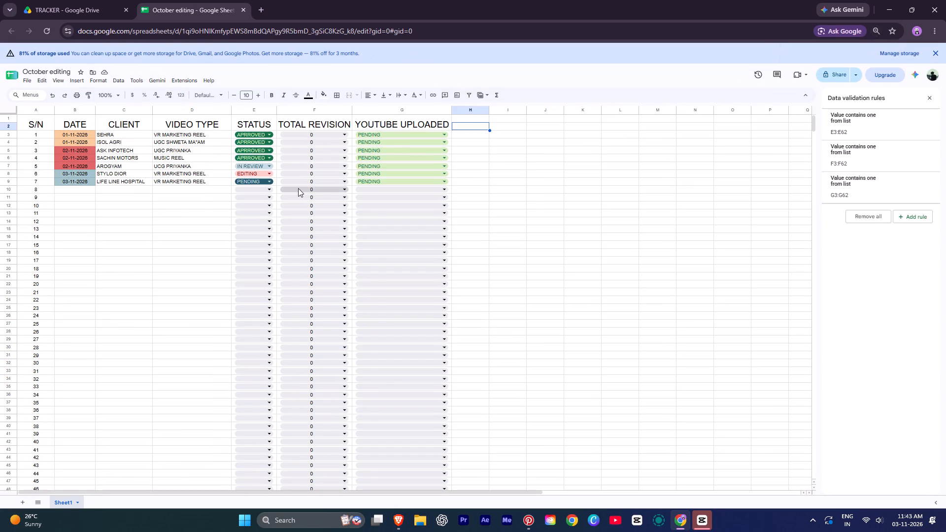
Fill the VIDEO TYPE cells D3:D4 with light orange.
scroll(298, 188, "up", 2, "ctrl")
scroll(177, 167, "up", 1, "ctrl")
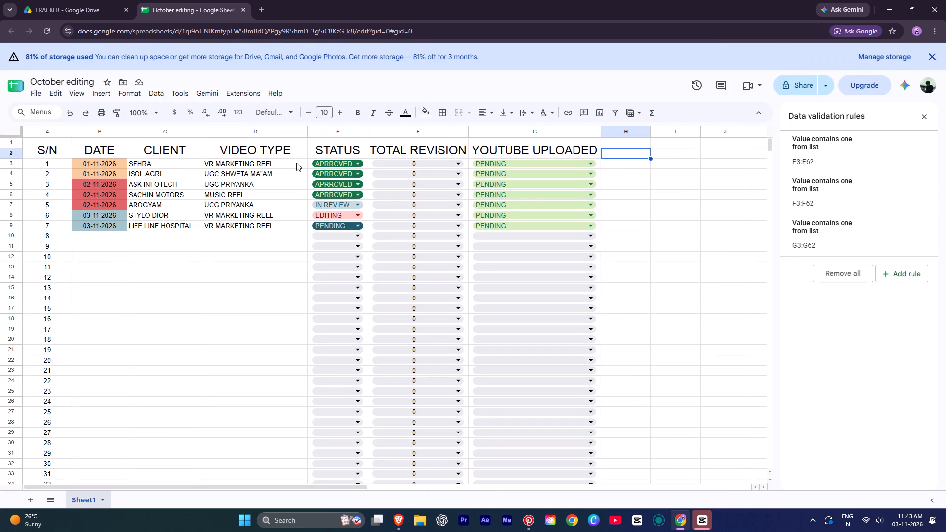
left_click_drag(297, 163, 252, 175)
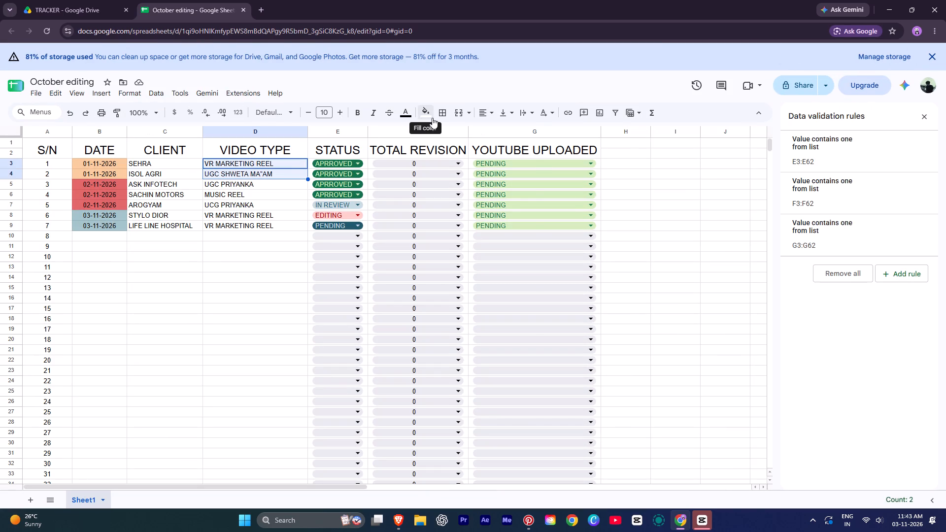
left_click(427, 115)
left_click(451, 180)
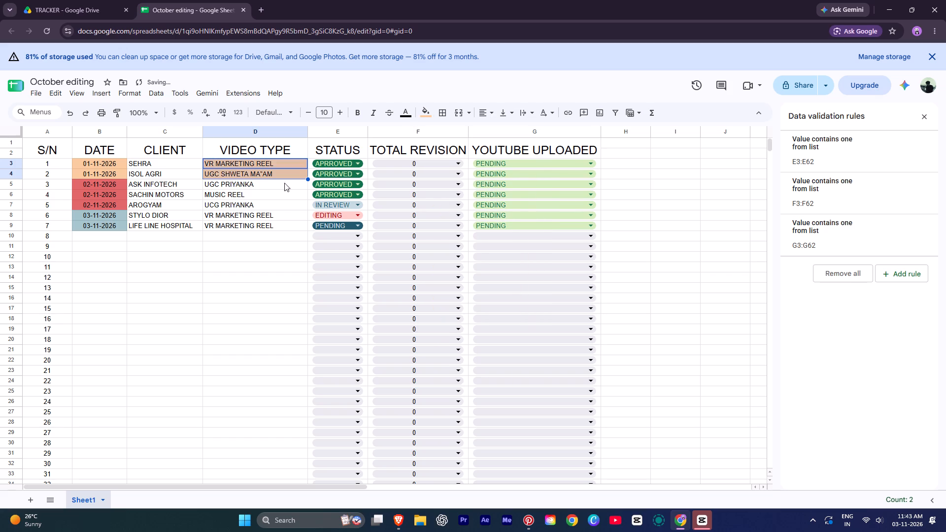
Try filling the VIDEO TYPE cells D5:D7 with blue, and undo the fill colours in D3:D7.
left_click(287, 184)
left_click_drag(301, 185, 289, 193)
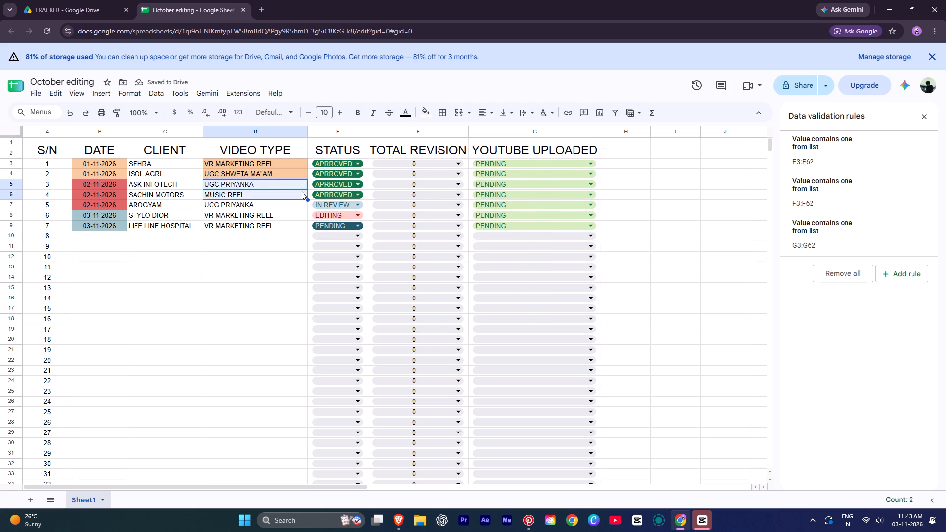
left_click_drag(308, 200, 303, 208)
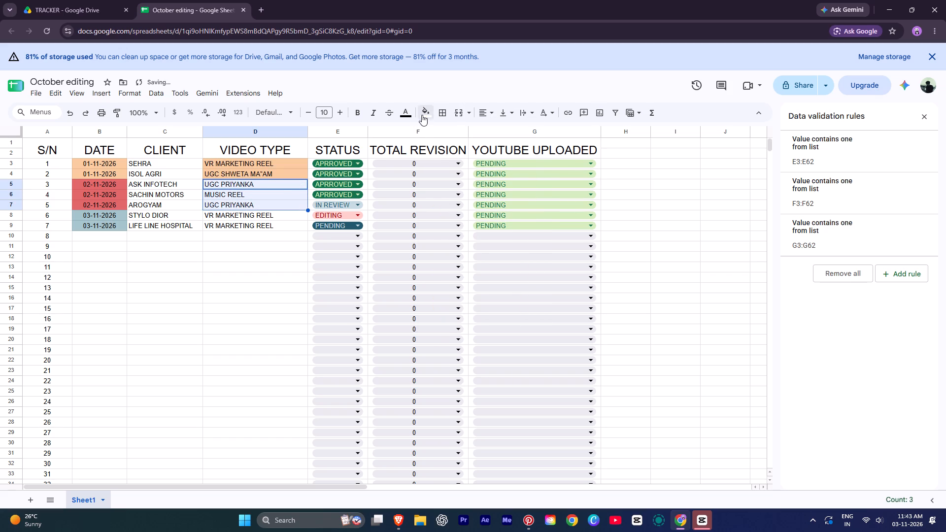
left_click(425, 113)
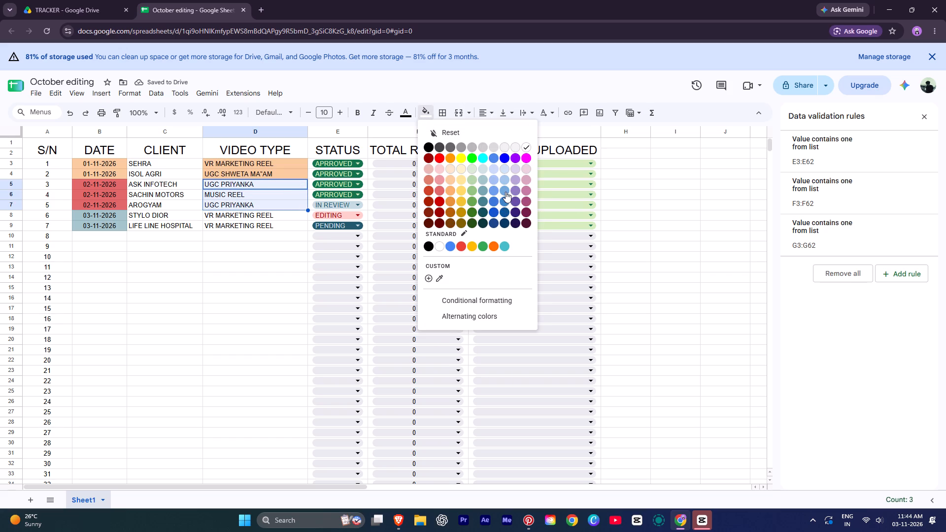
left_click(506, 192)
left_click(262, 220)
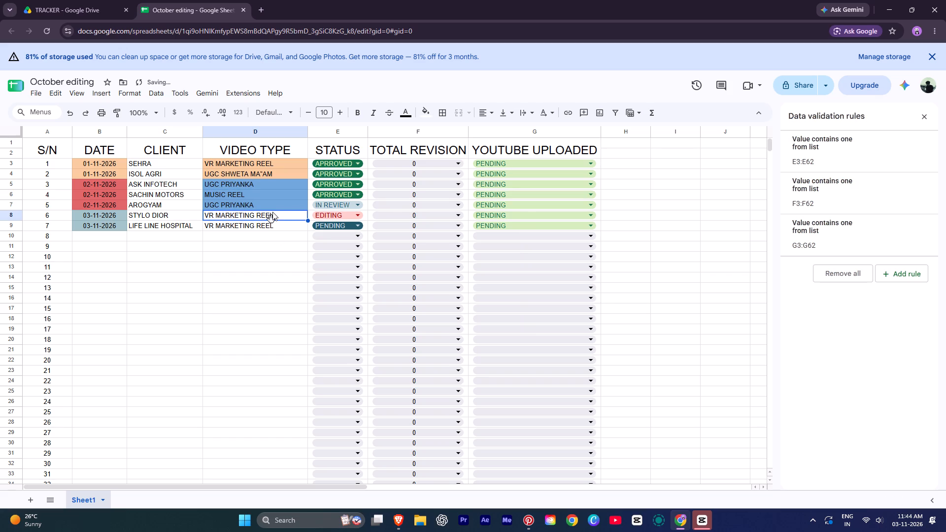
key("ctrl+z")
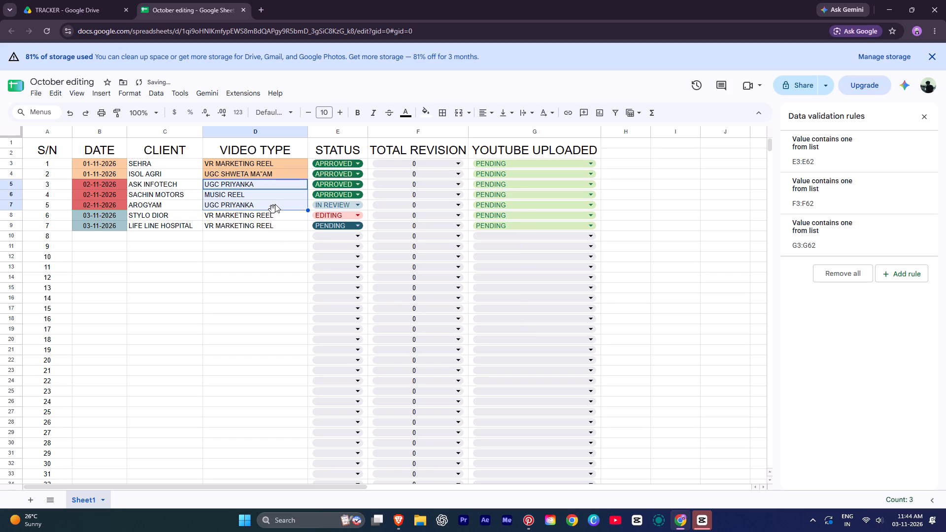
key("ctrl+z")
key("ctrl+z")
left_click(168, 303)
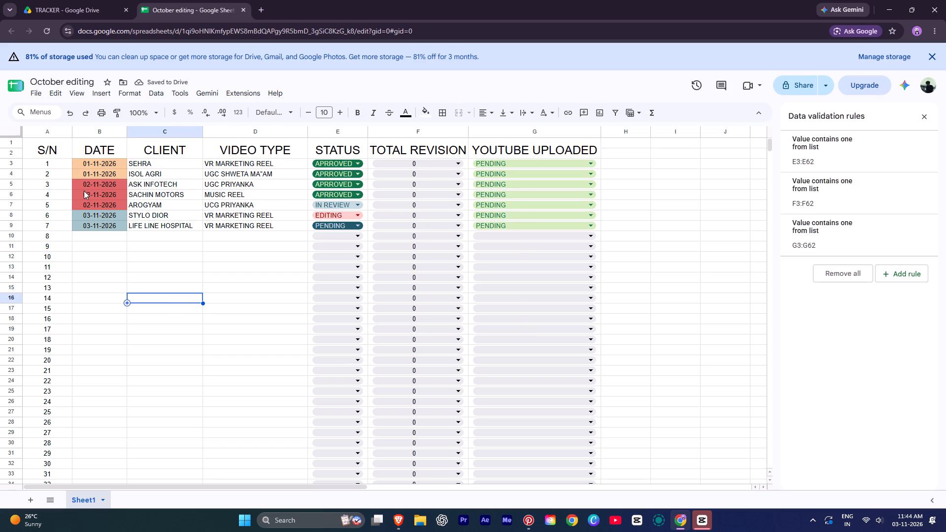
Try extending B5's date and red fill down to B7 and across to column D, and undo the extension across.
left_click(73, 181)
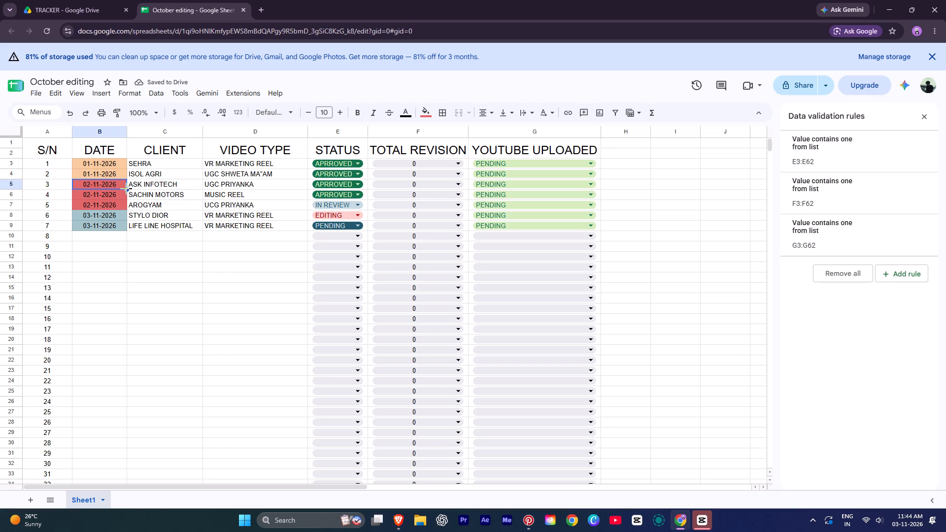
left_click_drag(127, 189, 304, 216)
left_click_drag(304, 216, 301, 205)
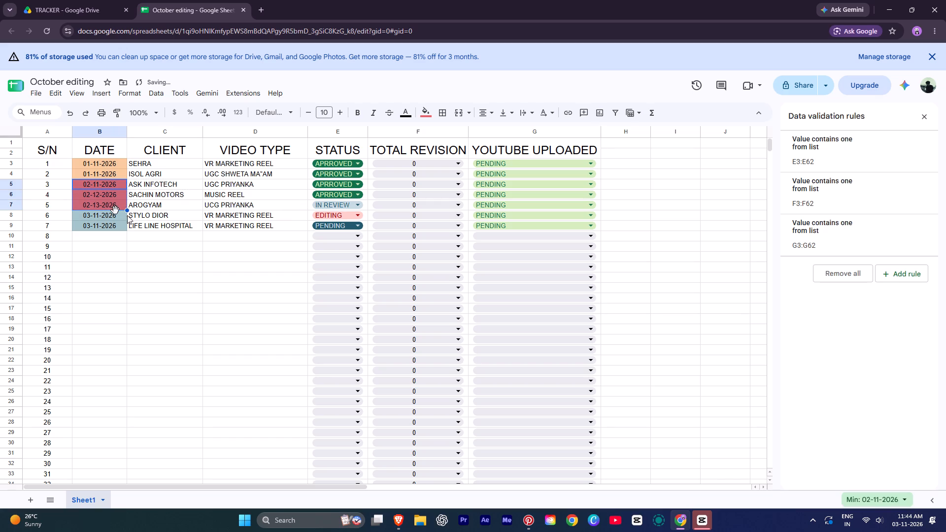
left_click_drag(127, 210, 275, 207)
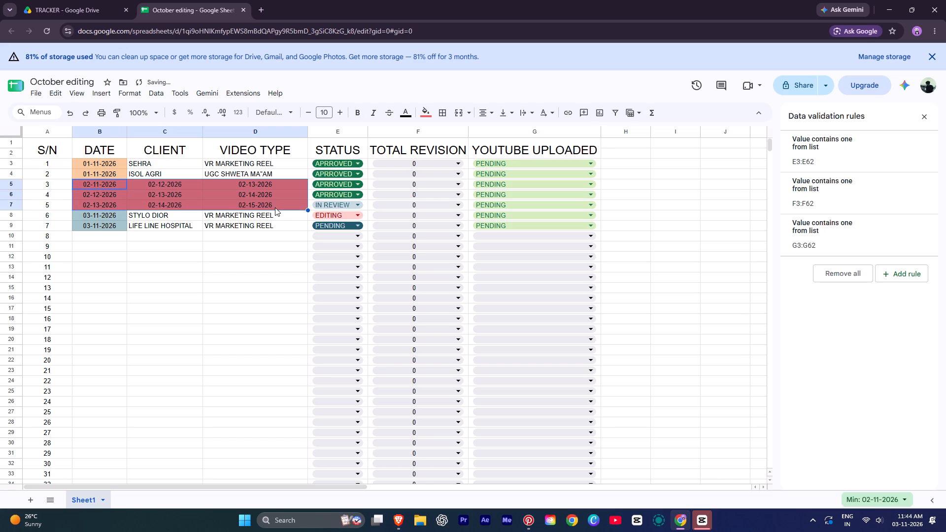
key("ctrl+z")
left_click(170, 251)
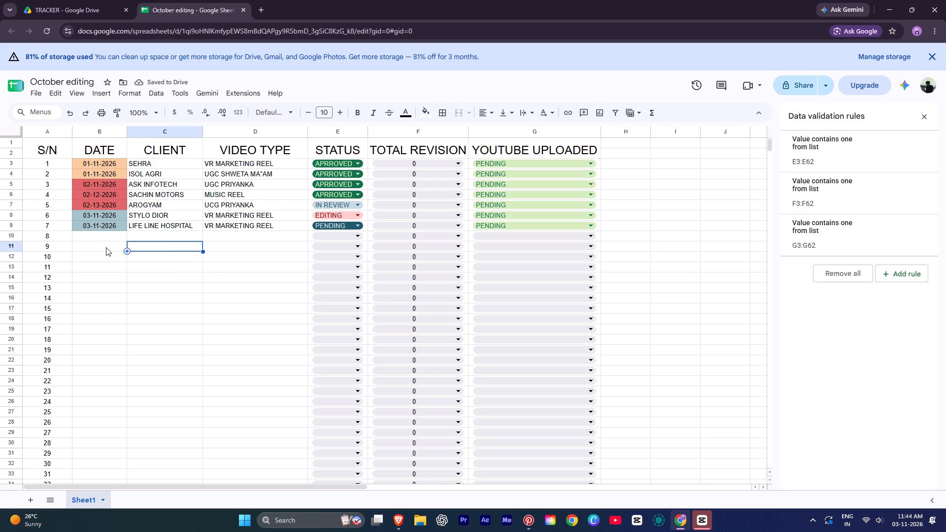
Correct the dates in B7 and B6 to 02-11-2026.
left_click(97, 203)
double_click(100, 204)
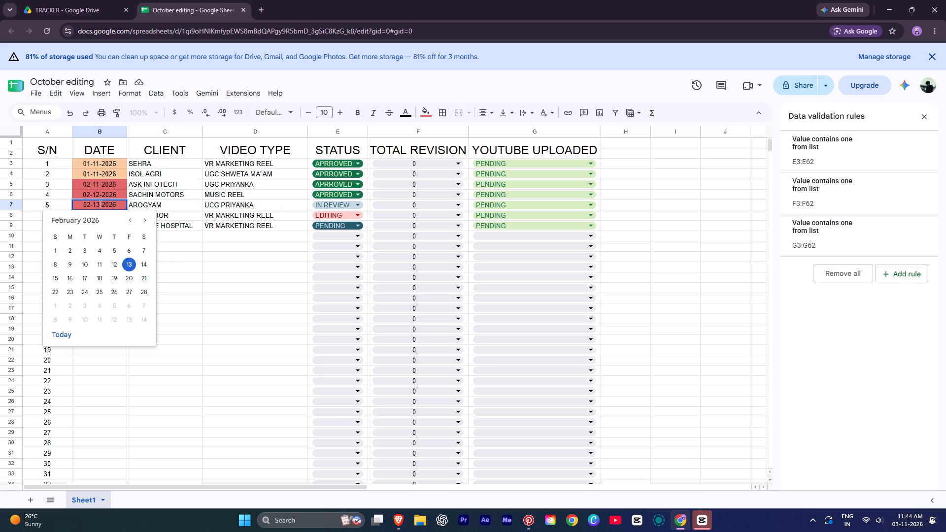
left_click(98, 202)
key("Right")
key("BackSpace")
key("1")
left_click(99, 194)
double_click(99, 195)
left_click(99, 193)
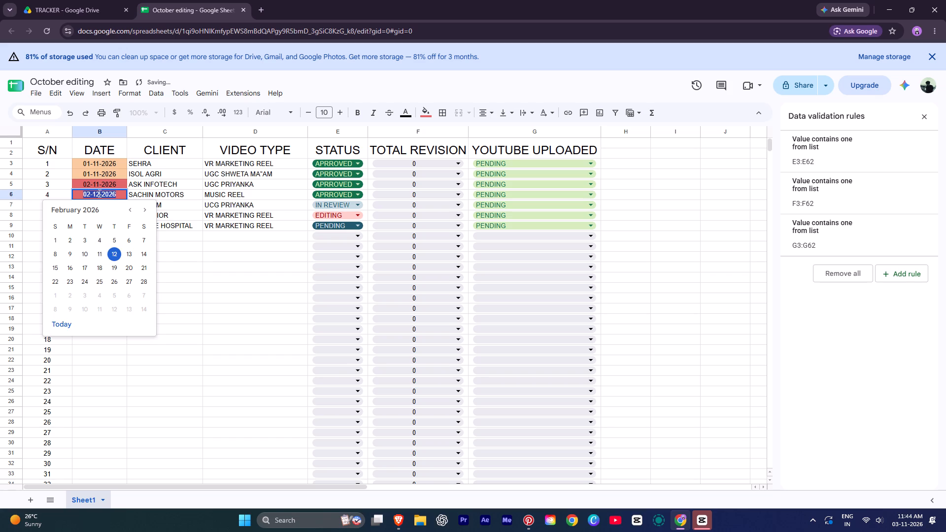
key("BackSpace")
key("1")
left_click(203, 199)
left_click(155, 262)
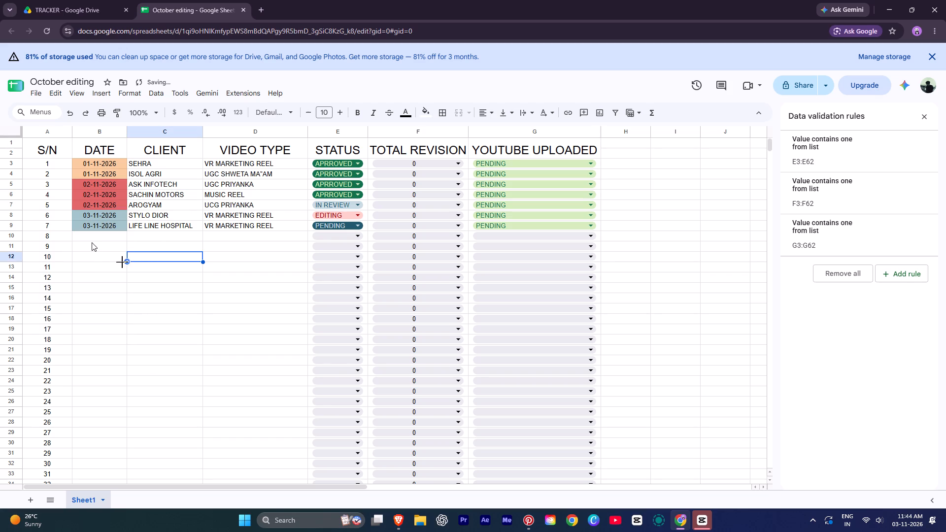
Close the data validation rules pane.
left_click(874, 319, "ctrl")
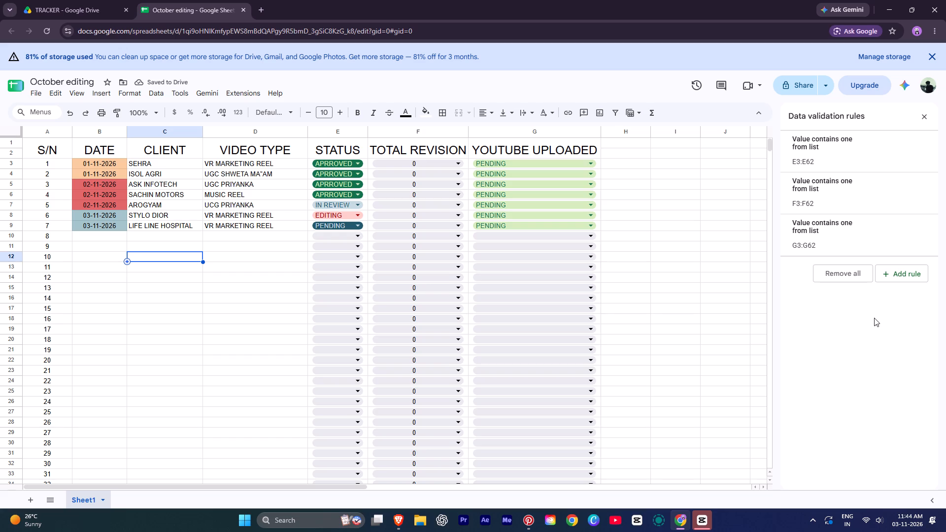
left_click(923, 115)
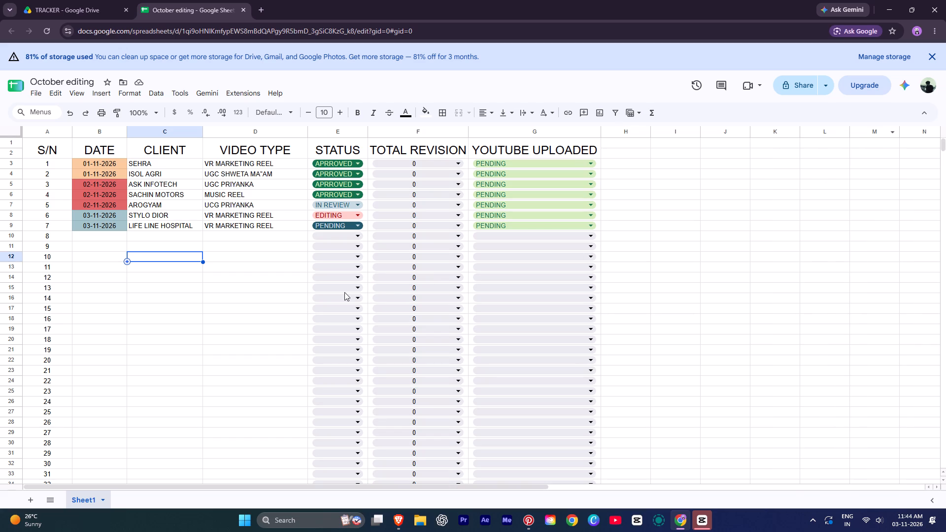
Set the TOTAL REVISION dropdowns to 3 for ISOL AGRI, 2 for SACHIN MOTORS and 2 for SEHRA.
scroll(342, 292, "up", 3)
scroll(263, 319, "up", 3)
left_click(470, 174)
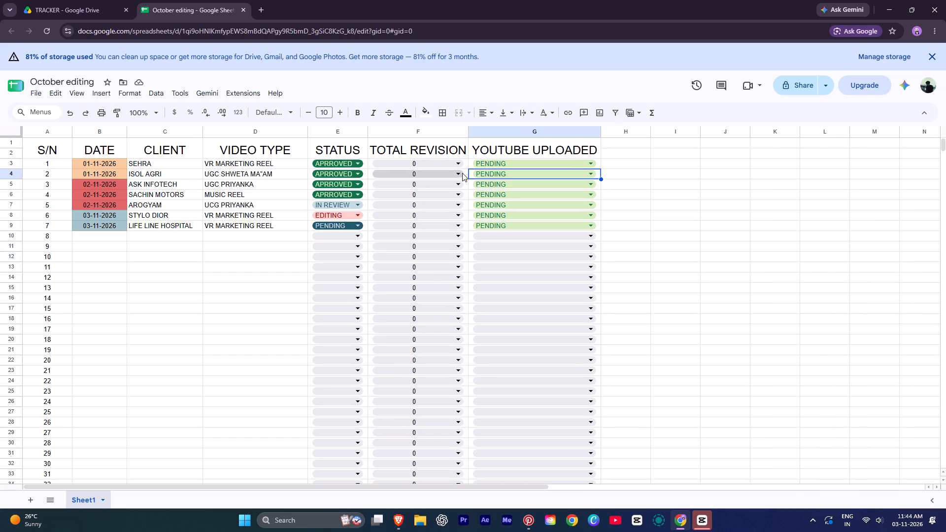
left_click(458, 173)
left_click(378, 216)
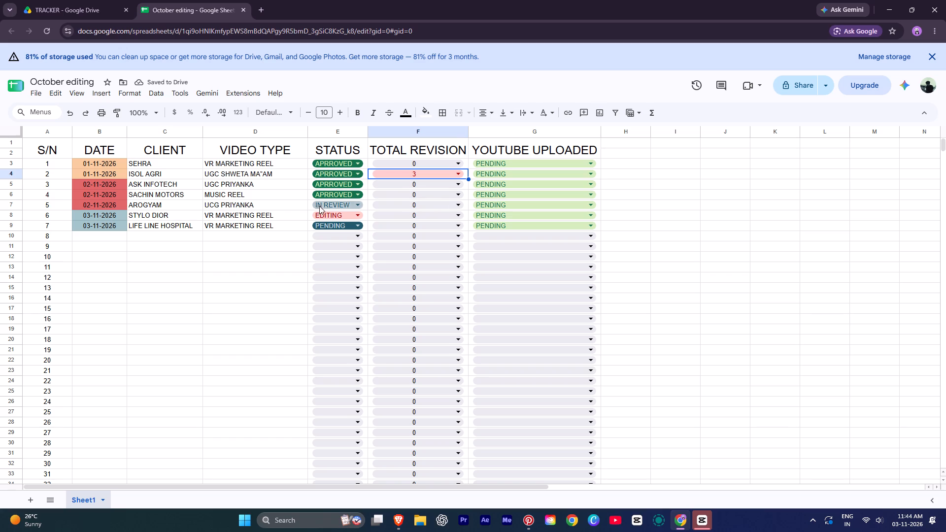
left_click(459, 194)
left_click(376, 219)
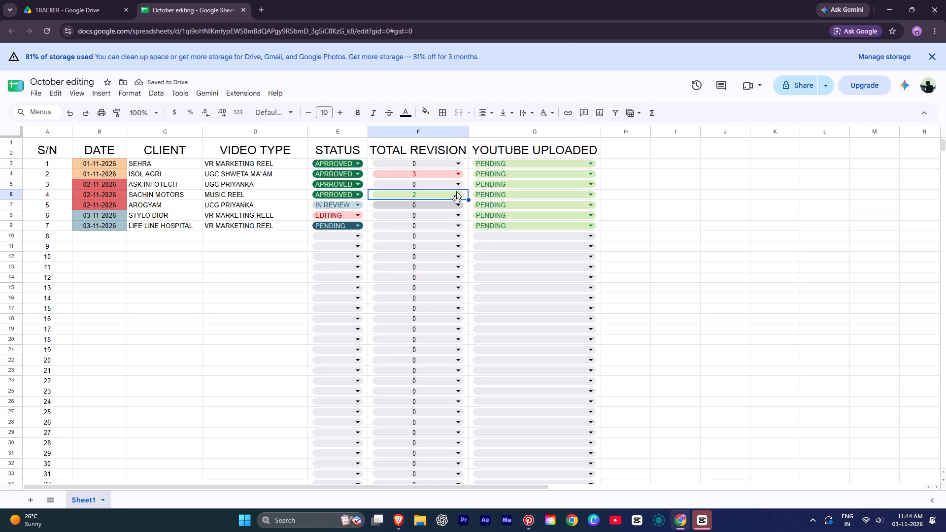
left_click(460, 164)
left_click(381, 195)
left_click(741, 192)
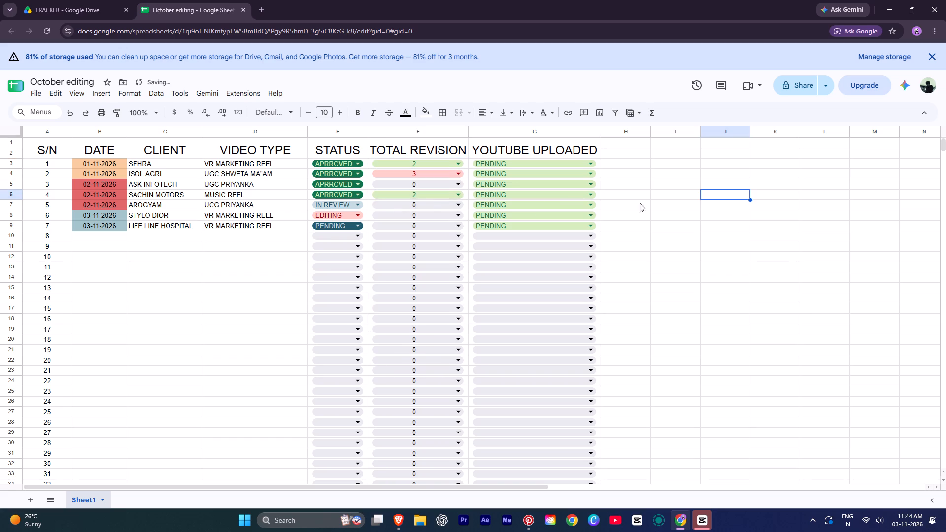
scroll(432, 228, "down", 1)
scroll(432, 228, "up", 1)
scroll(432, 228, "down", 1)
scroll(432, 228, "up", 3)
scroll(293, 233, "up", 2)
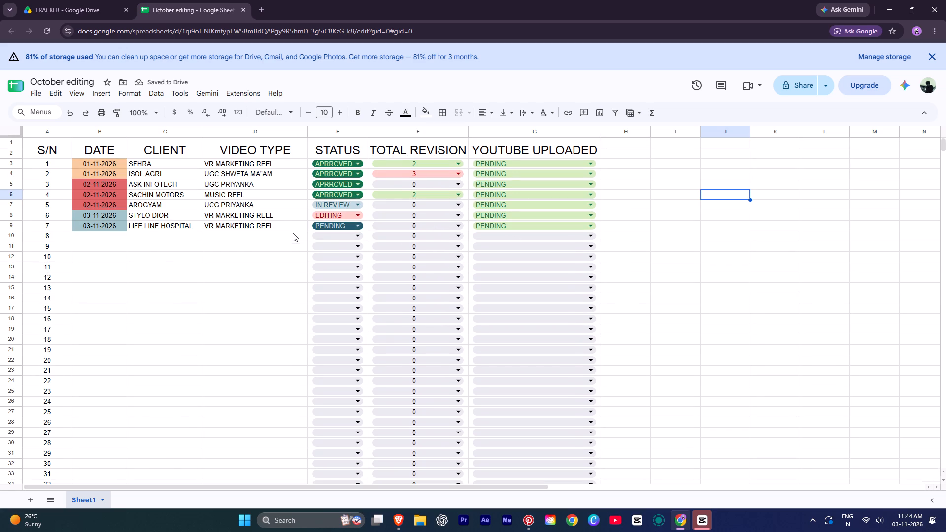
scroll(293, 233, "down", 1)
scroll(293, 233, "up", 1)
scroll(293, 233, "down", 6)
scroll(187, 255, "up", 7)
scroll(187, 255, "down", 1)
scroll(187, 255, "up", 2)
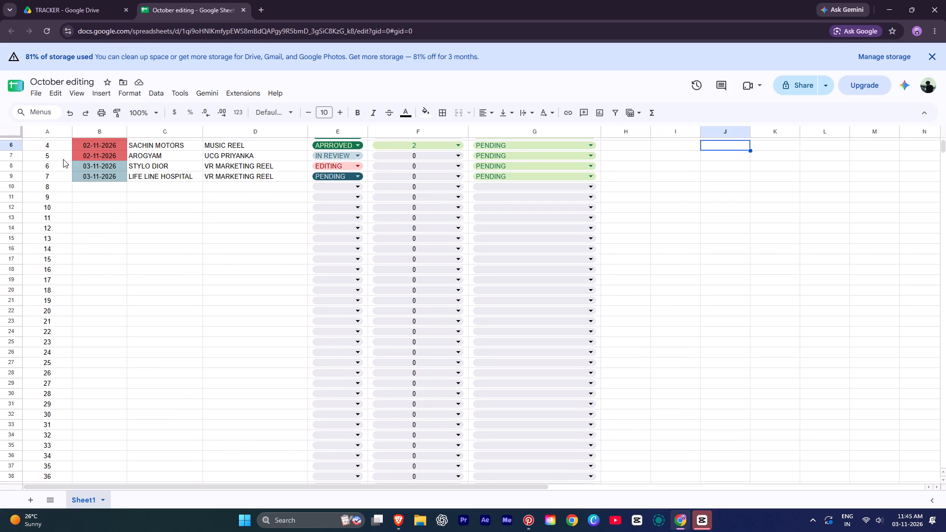
Change the font of the header row, from S/N to YOUTUBE UPLOADED, to Comic Sans MS.
left_click_drag(33, 146, 547, 150)
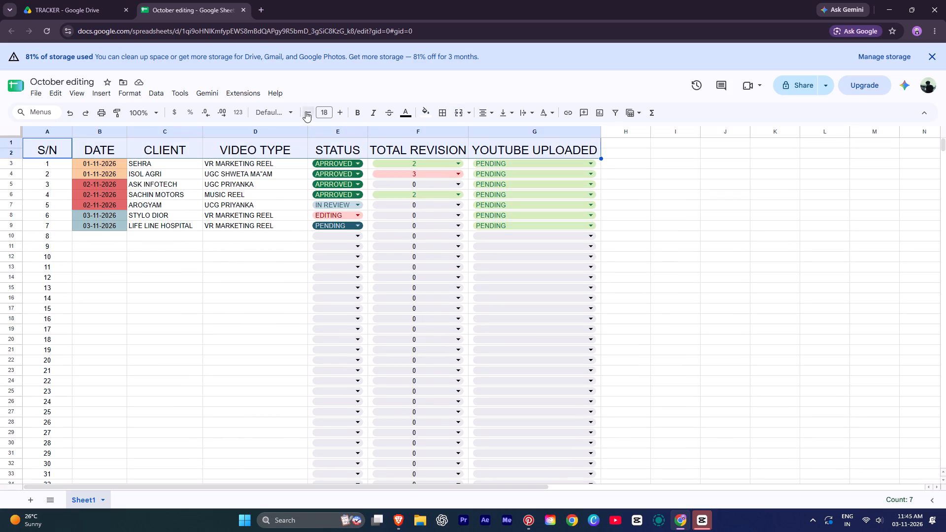
left_click(287, 113)
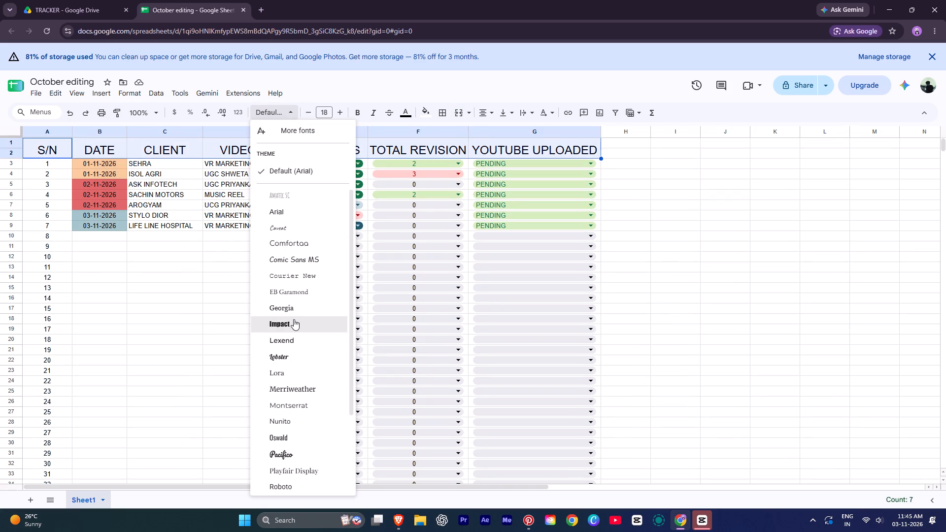
scroll(287, 344, "down", 2)
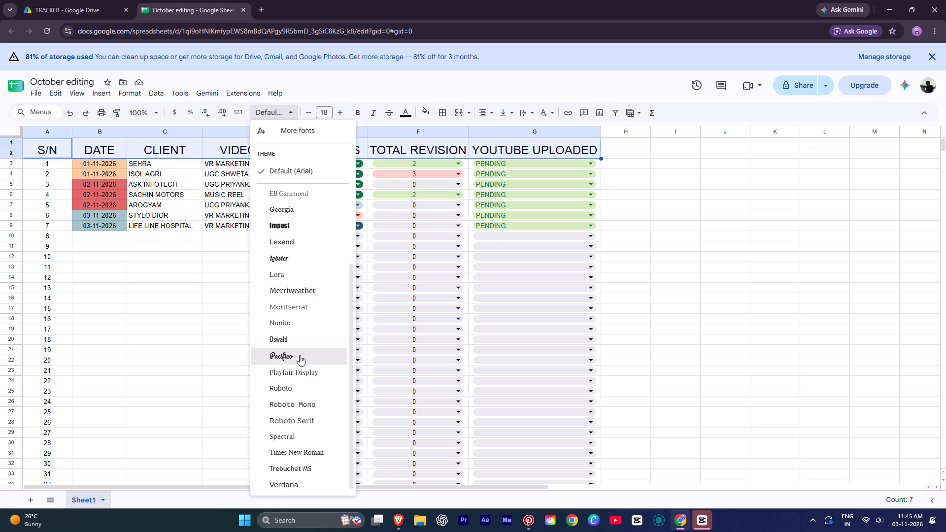
scroll(291, 452, "down", 2)
scroll(291, 452, "up", 1)
scroll(291, 452, "down", 1)
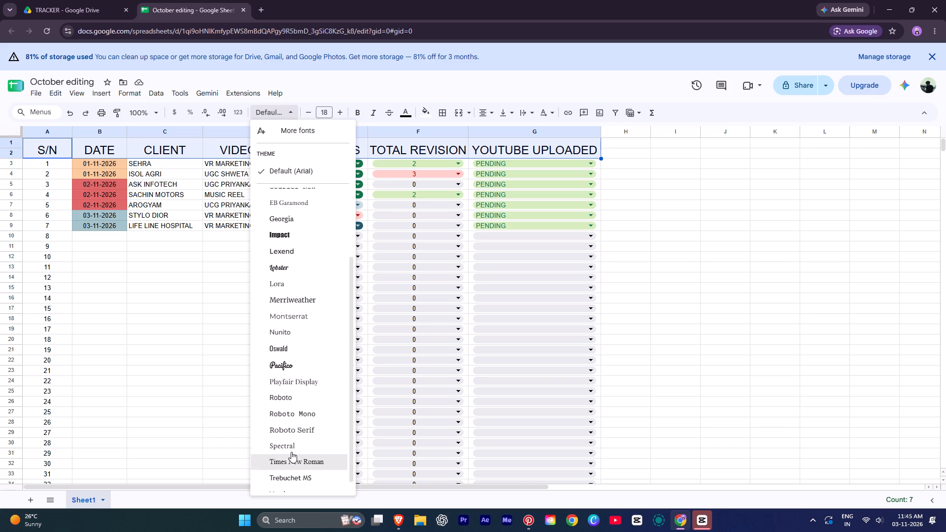
scroll(291, 452, "down", 3)
scroll(291, 451, "up", 6)
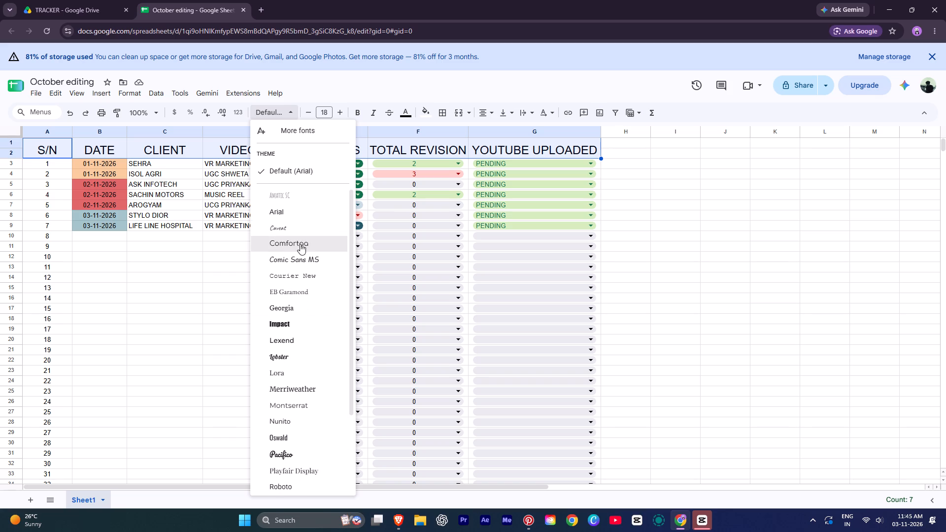
left_click(304, 263)
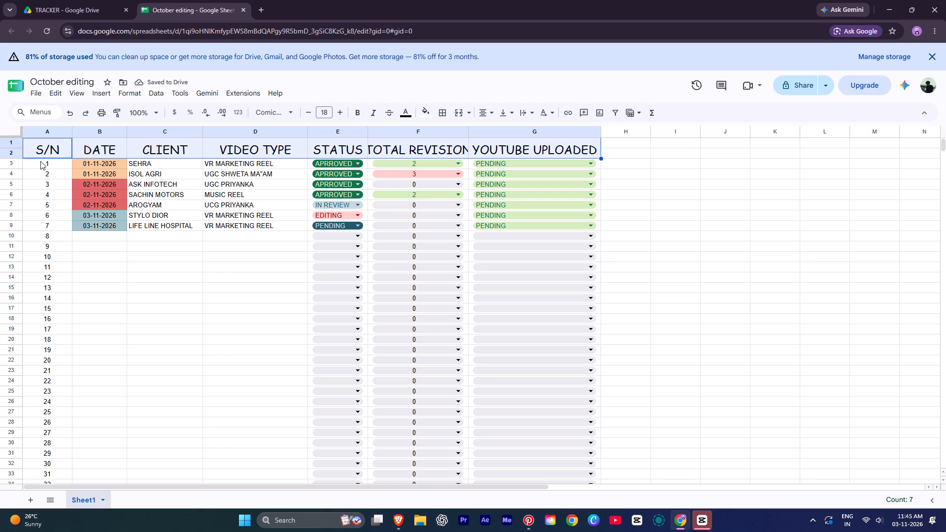
Set the font of the rows below the headers, from S/N to YOUTUBE UPLOADED, to Courier New and then to Caveat.
left_click_drag(38, 162, 529, 489)
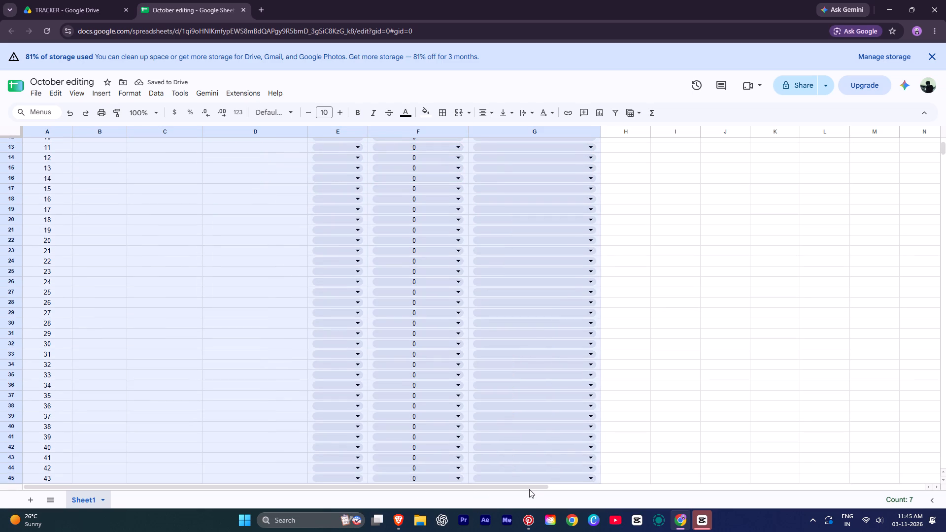
left_click_drag(529, 489, 522, 488)
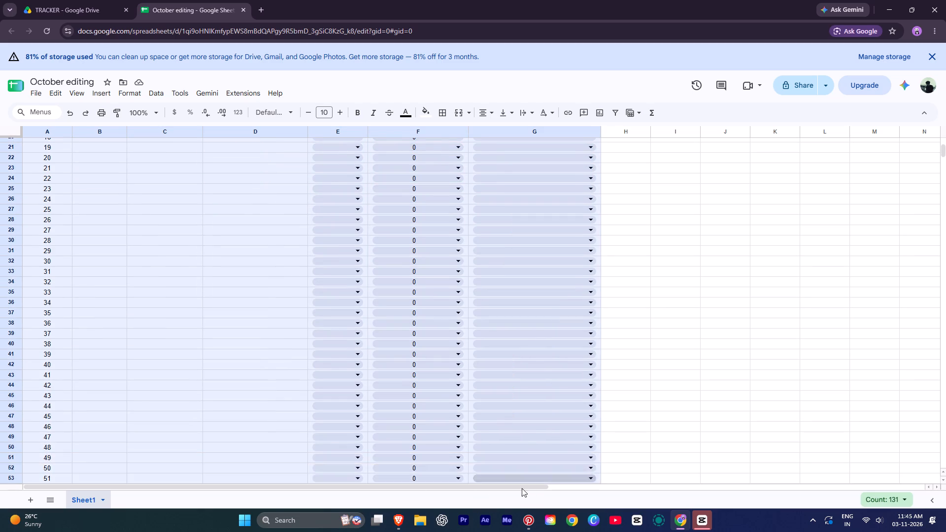
left_click_drag(522, 488, 522, 343)
scroll(407, 310, "up", 3)
scroll(407, 310, "down", 4)
scroll(407, 310, "up", 5)
scroll(407, 310, "down", 1)
scroll(407, 310, "up", 7)
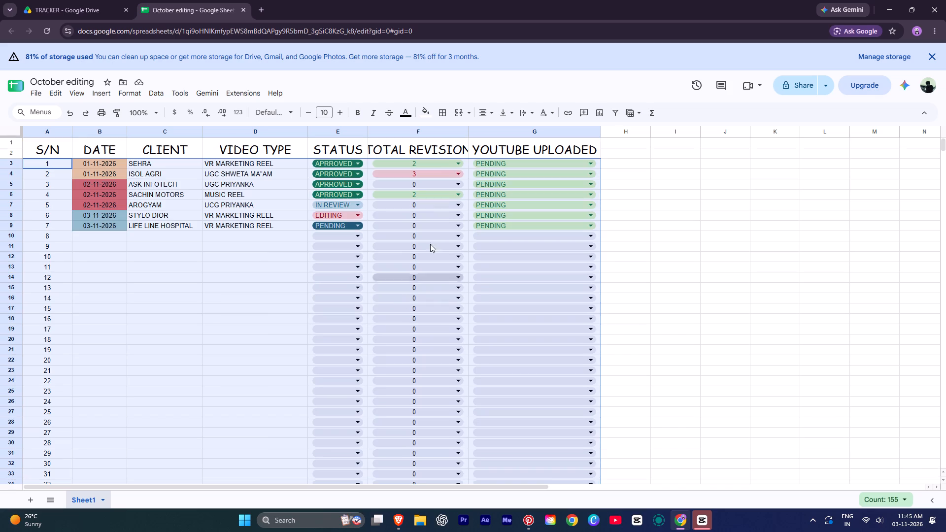
scroll(430, 244, "up", 1)
left_click(286, 107)
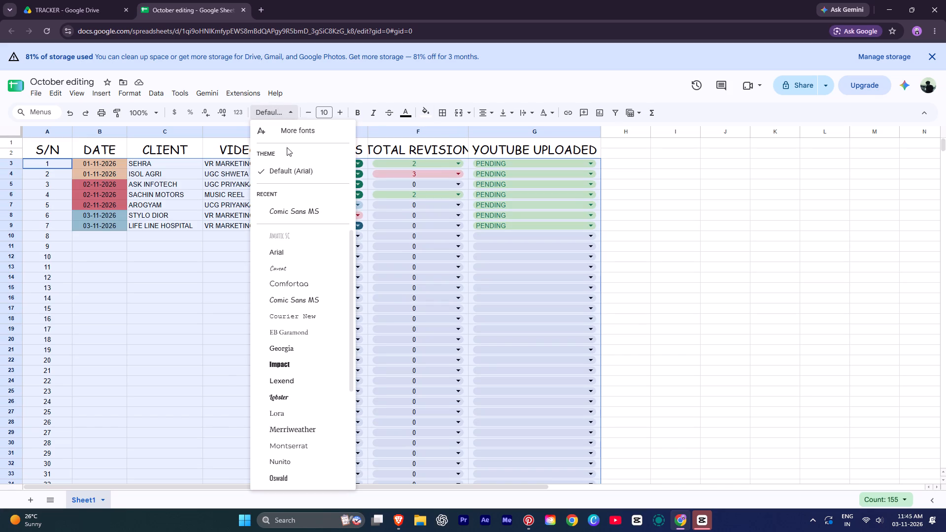
left_click(297, 317)
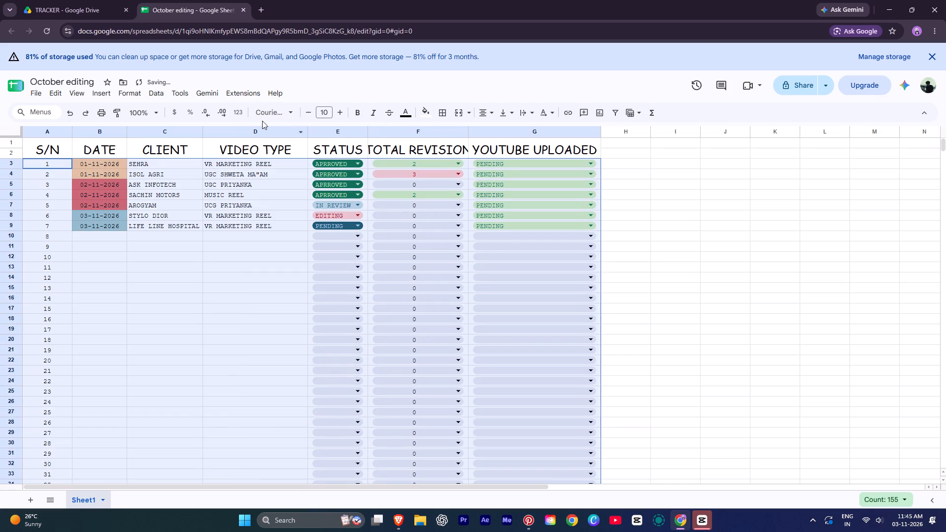
left_click(295, 108)
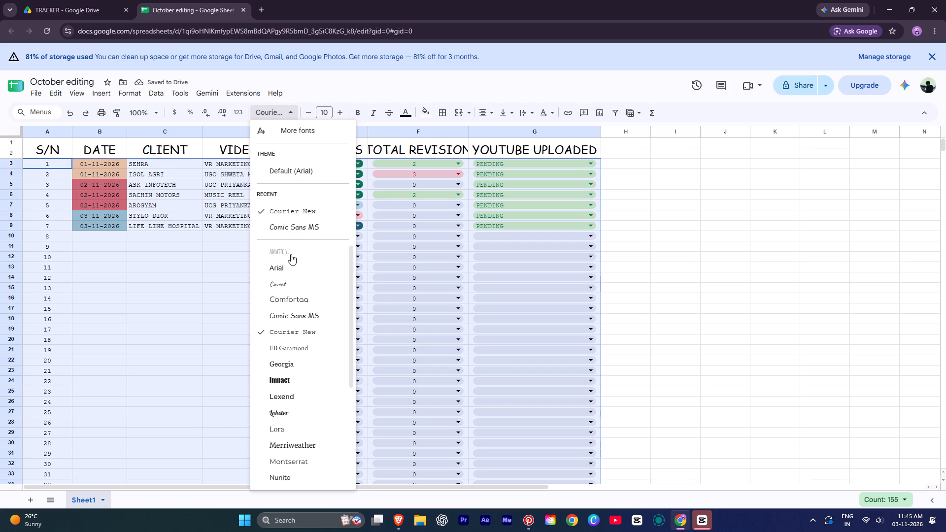
left_click(293, 282)
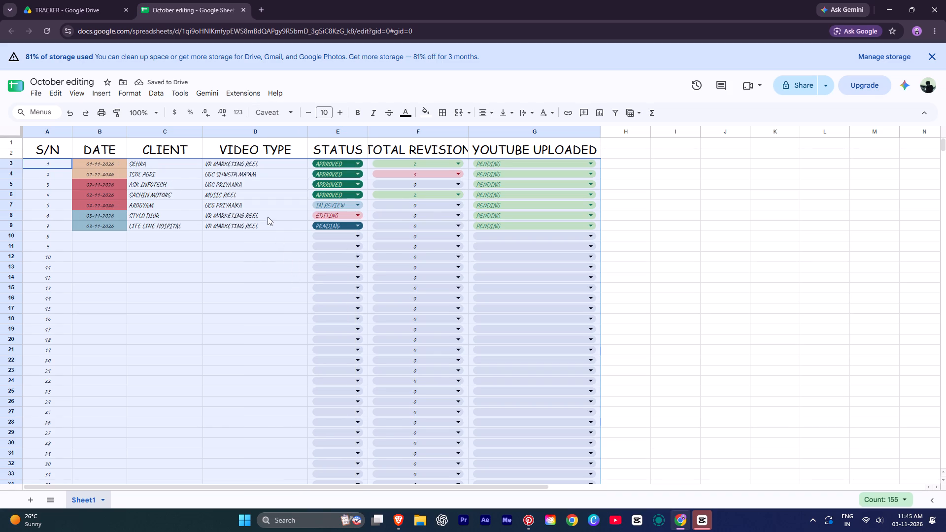
left_click(217, 232)
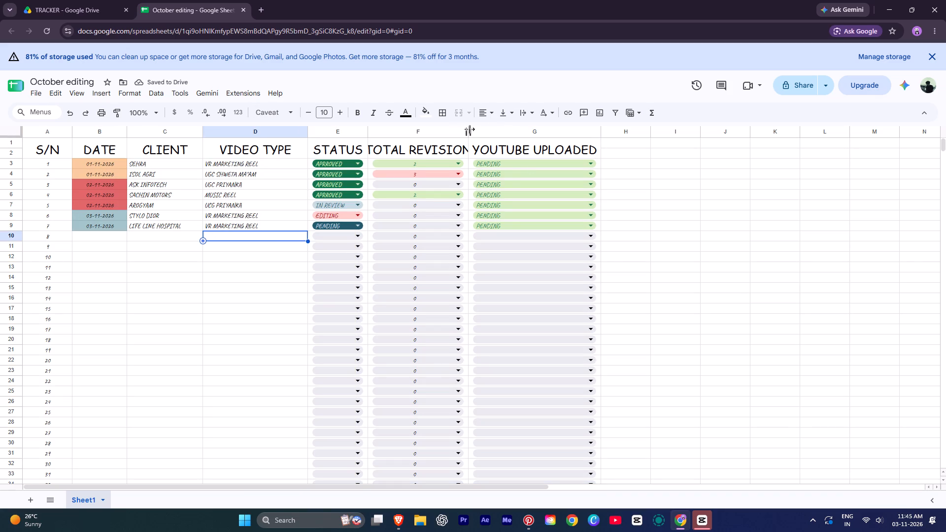
Auto-fit the widths of the TOTAL REVISION and STATUS columns to their contents.
double_click(470, 129)
double_click(367, 134)
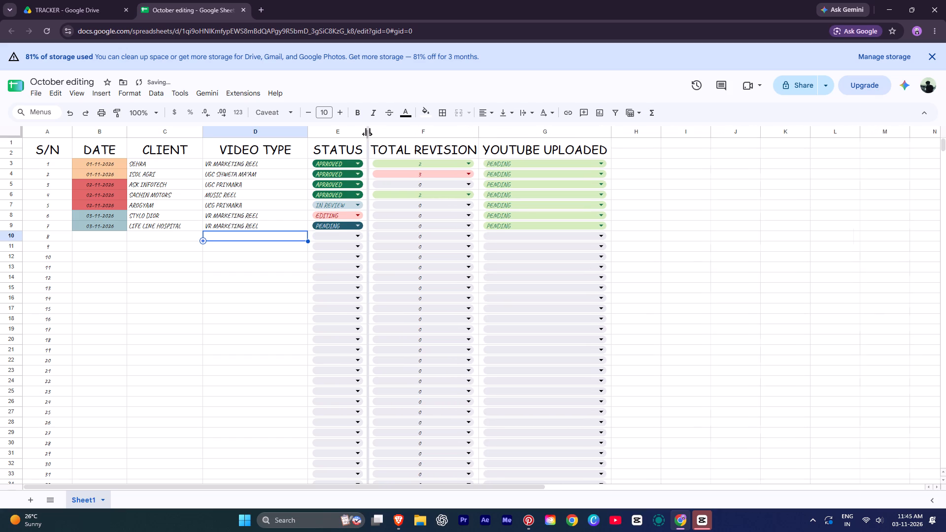
left_click(769, 243)
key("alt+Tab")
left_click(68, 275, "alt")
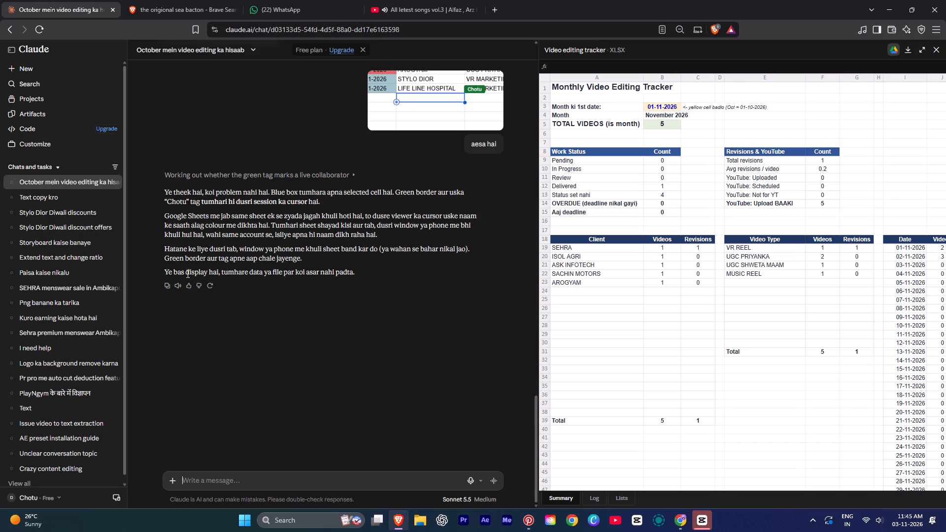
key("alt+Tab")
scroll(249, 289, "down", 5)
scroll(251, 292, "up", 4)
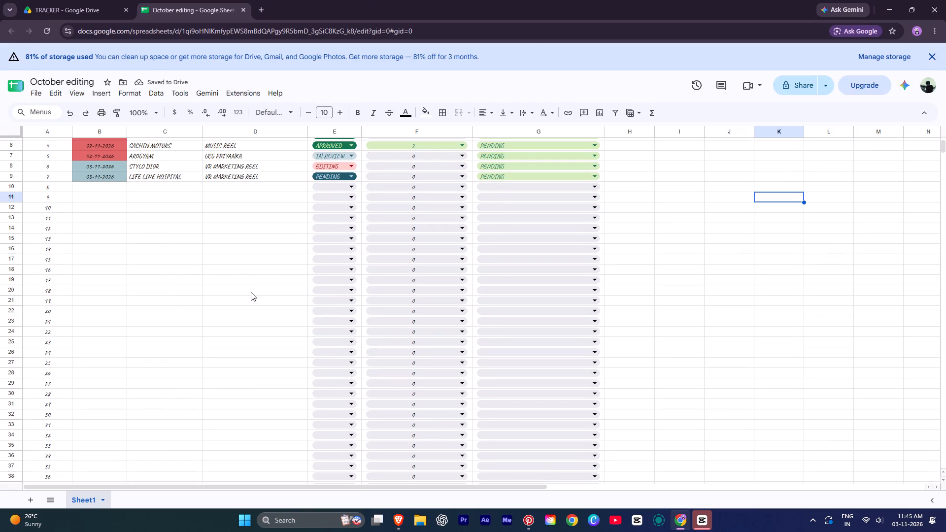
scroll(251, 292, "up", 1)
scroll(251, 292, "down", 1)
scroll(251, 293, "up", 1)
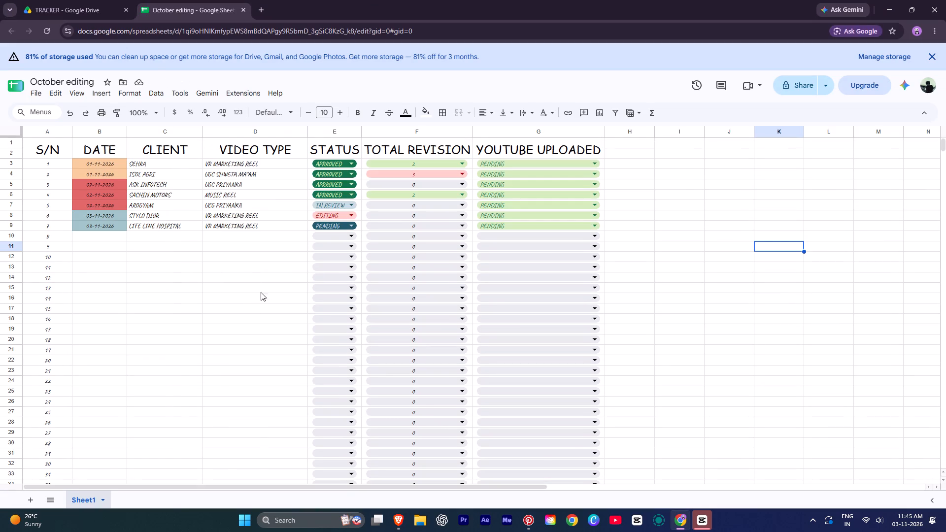
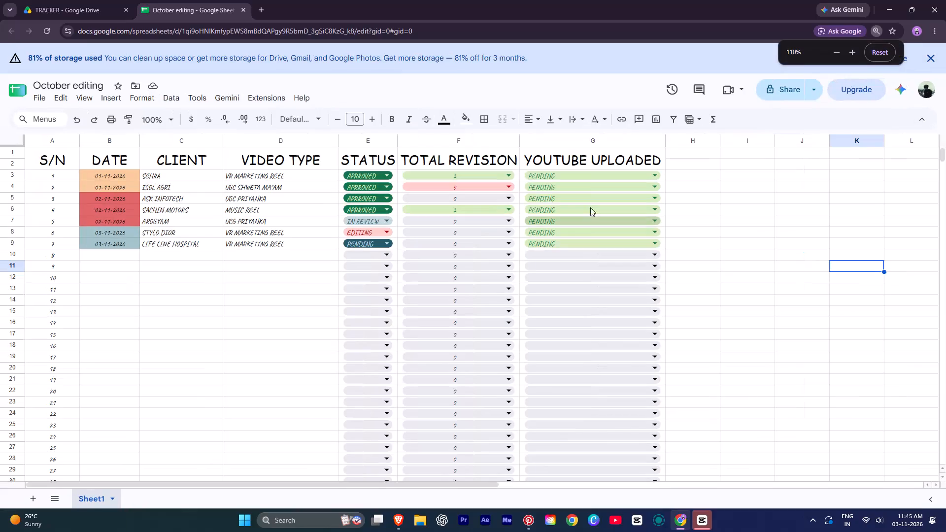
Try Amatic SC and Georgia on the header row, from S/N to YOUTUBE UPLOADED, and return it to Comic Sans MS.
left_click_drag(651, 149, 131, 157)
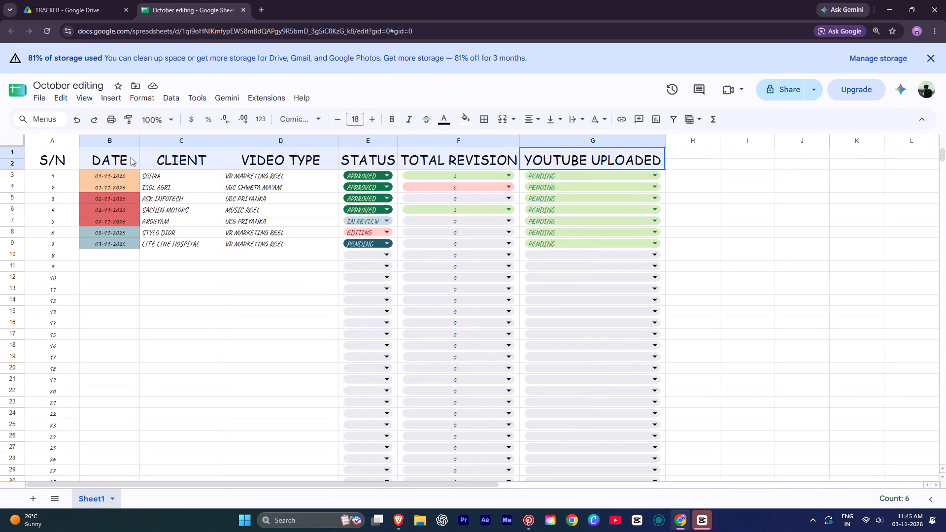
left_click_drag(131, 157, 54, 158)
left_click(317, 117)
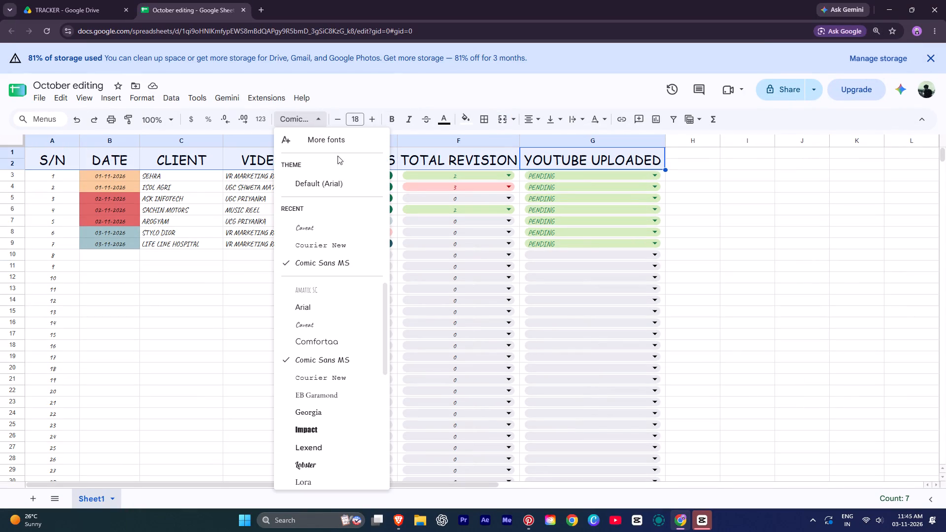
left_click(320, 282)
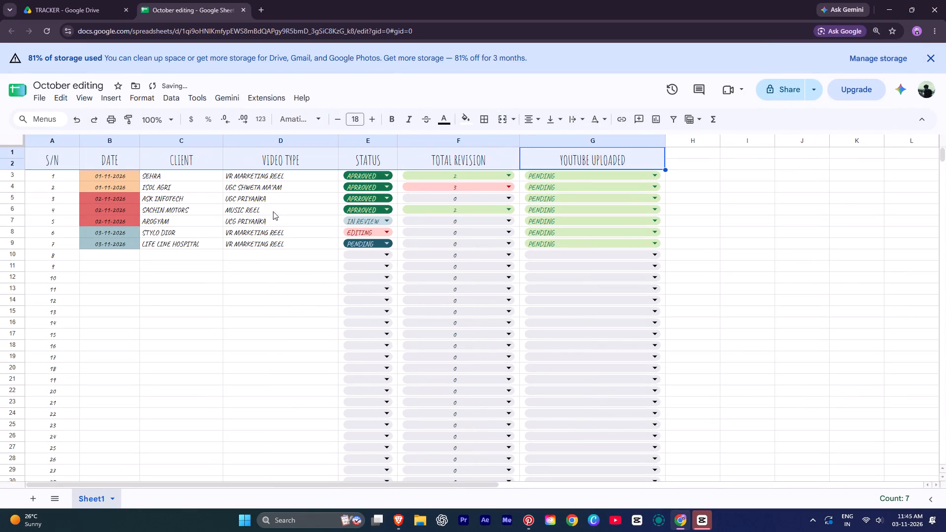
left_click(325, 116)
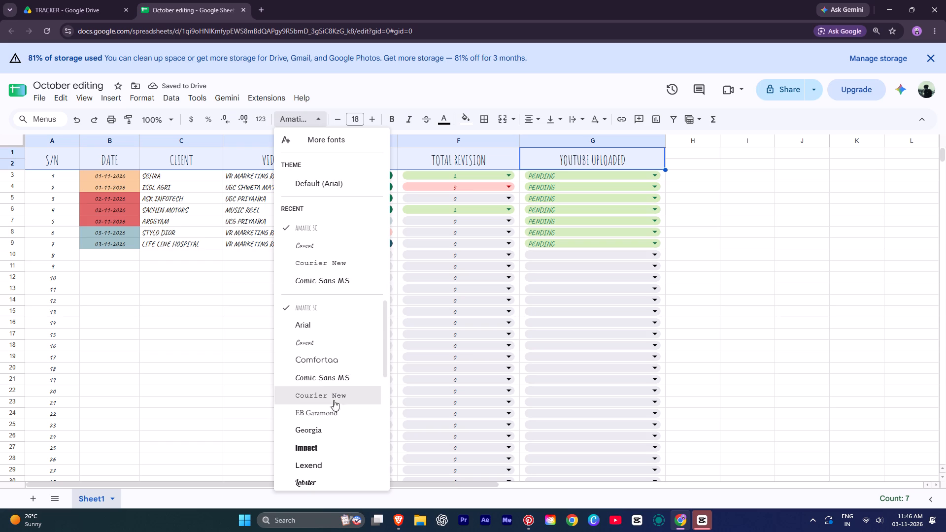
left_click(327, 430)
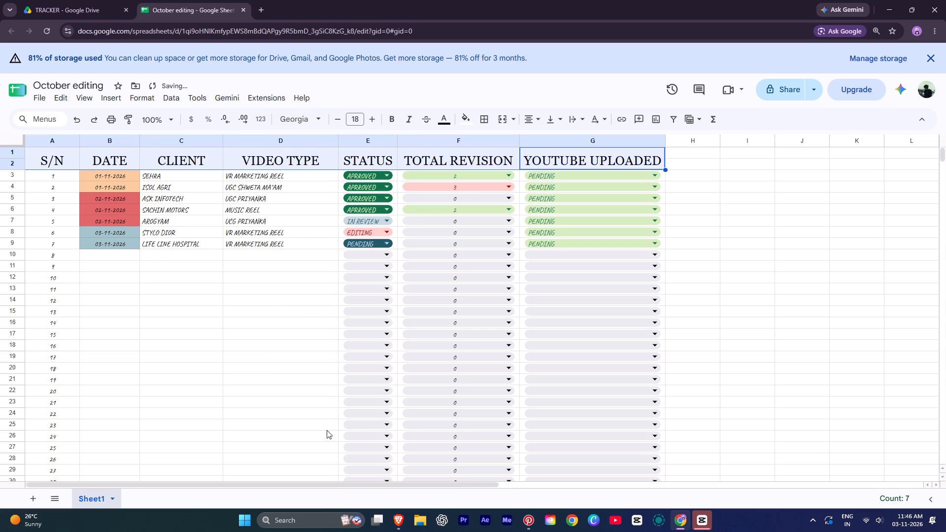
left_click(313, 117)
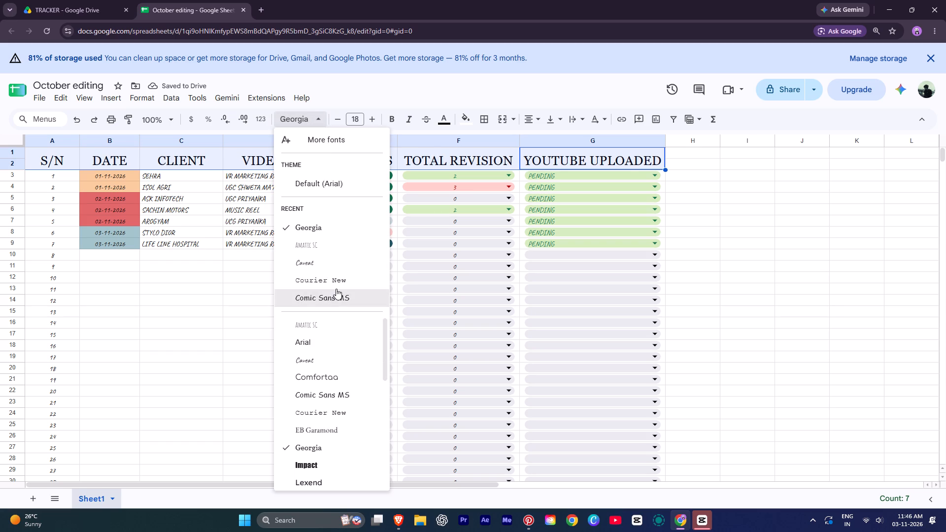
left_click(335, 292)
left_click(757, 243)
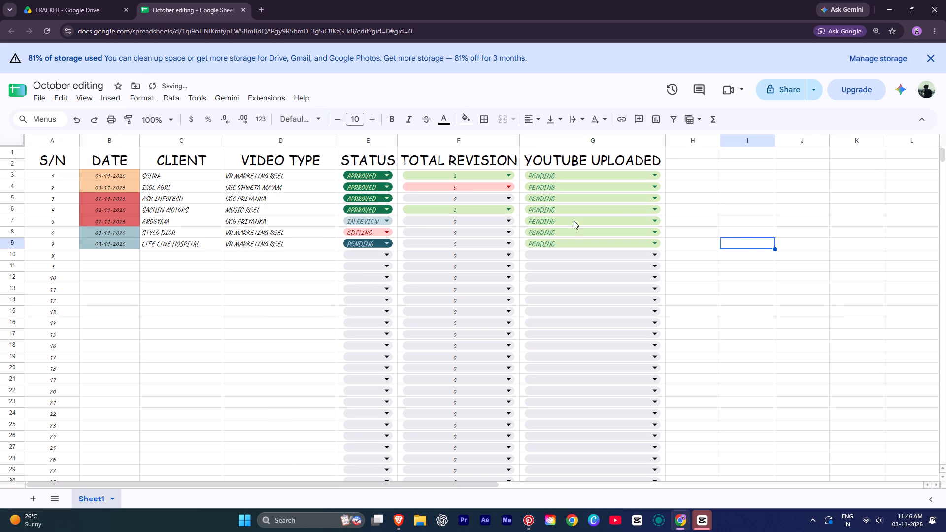
Save the October editing spreadsheet.
scroll(544, 220, "down", 1, "ctrl")
scroll(287, 269, "up", 2)
scroll(287, 269, "down", 1)
scroll(287, 269, "up", 6)
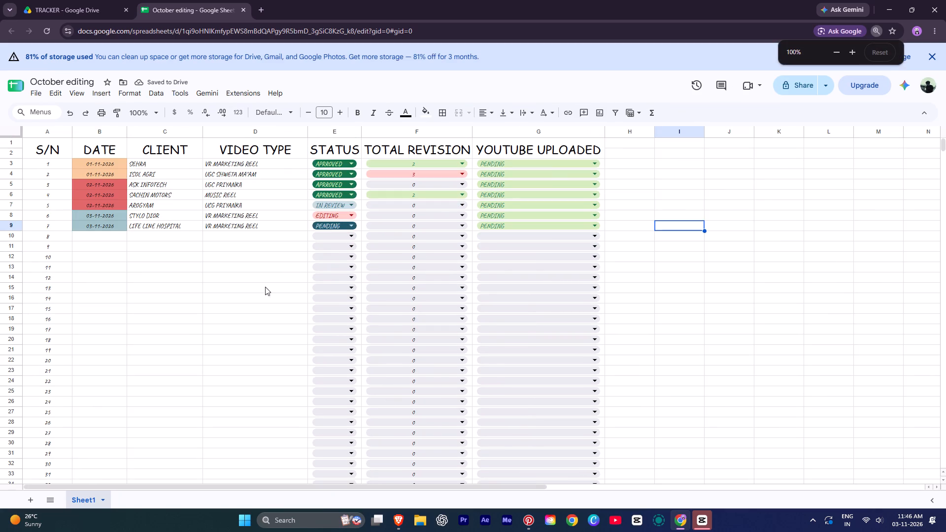
scroll(246, 286, "up", 2, "ctrl")
key("ctrl+s")
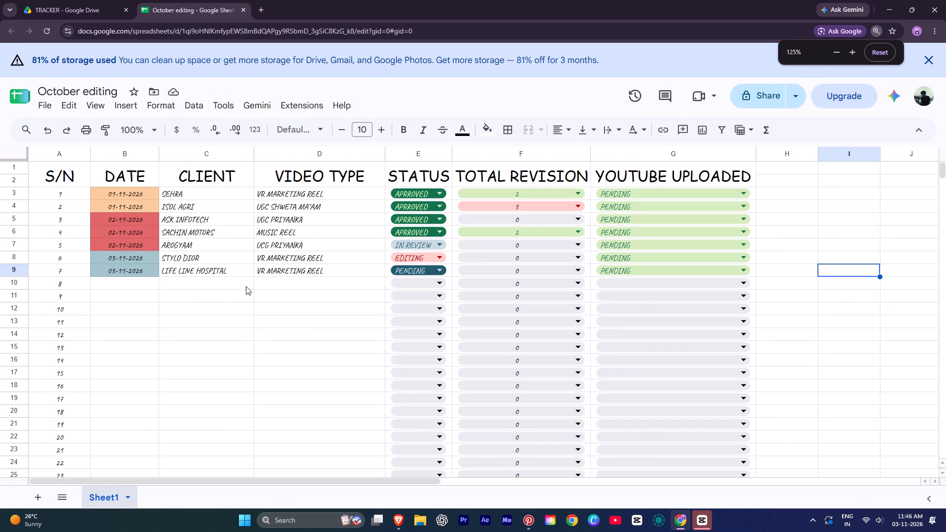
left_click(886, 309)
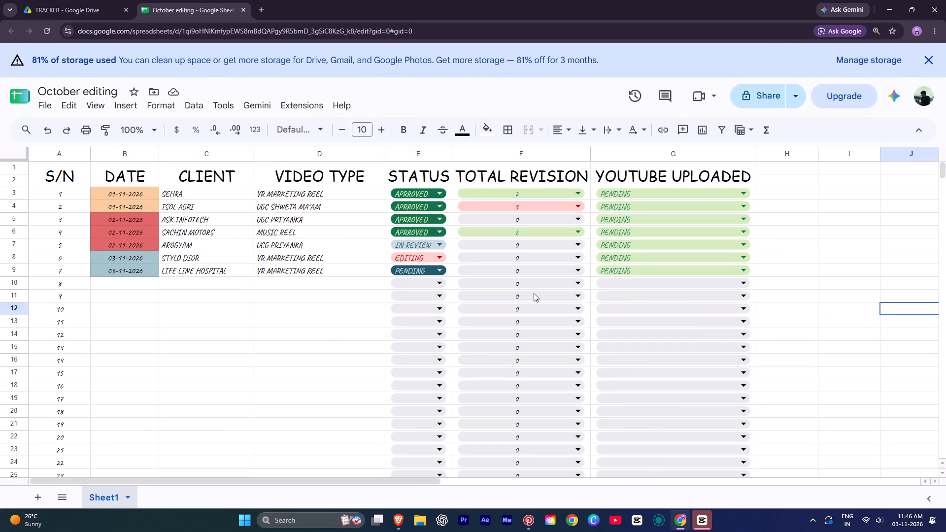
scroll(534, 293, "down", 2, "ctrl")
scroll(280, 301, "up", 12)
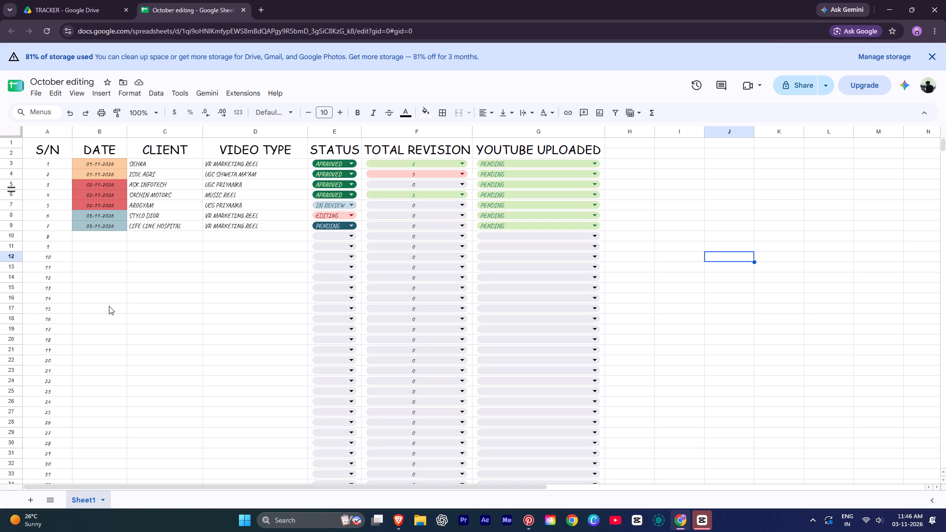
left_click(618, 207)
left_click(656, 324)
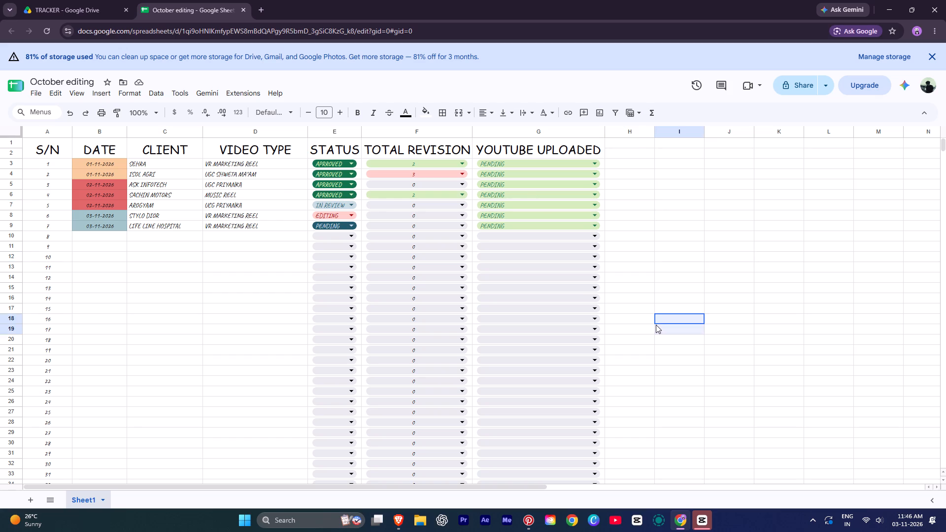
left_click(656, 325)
Close the Chrome window containing the October editing sheet.
left_click(945, 0)
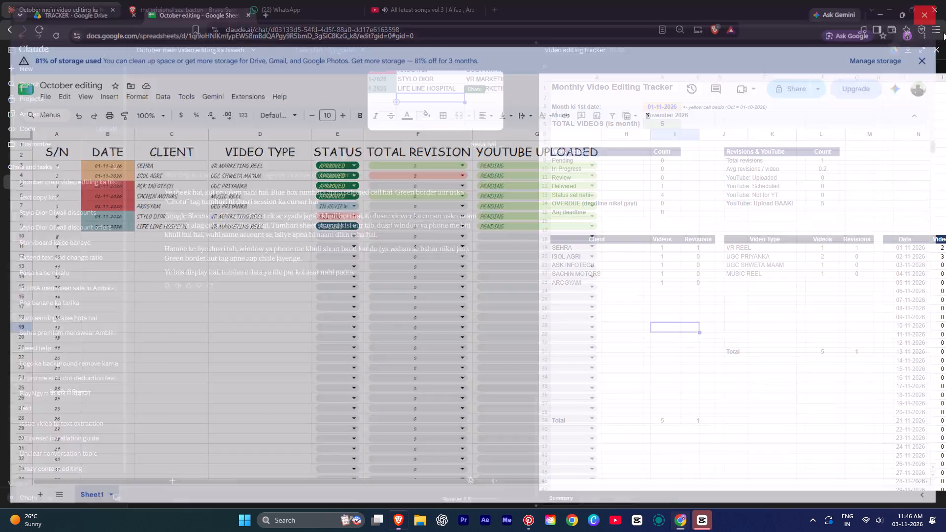
Look through the open Brave pages, going to the WhatsApp tab and the Bacton search results tab.
left_click(389, 328)
left_click(261, 0)
left_click(159, 0)
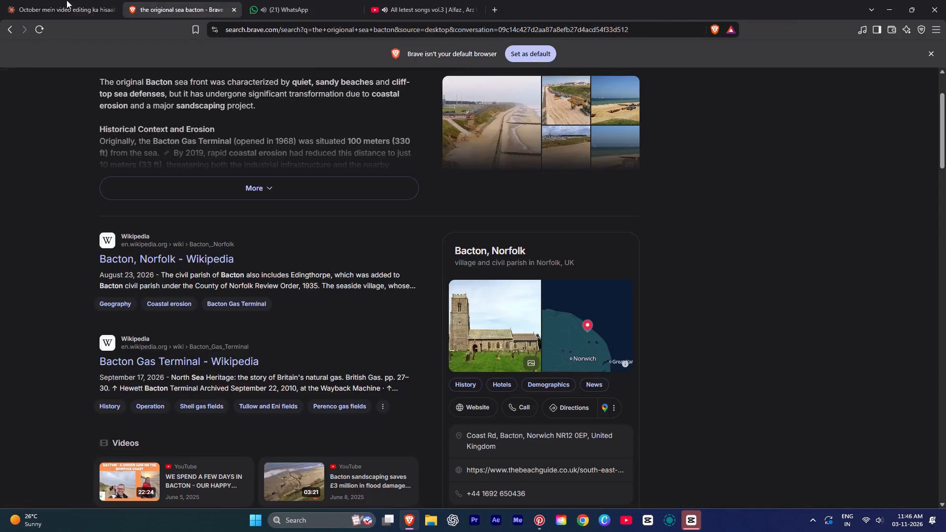
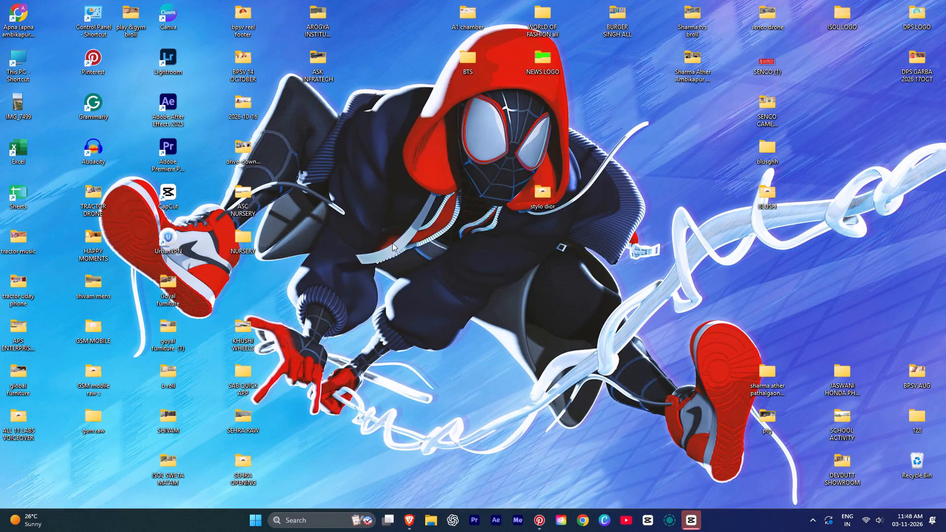
Create a new text document on the desktop and open it in Notepad.
left_click(400, 256)
right_click(400, 256)
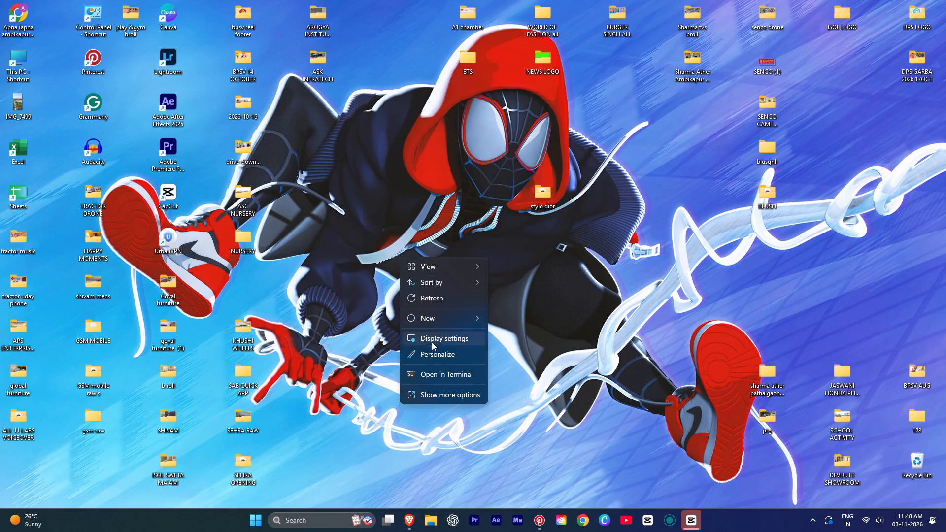
left_click(454, 318)
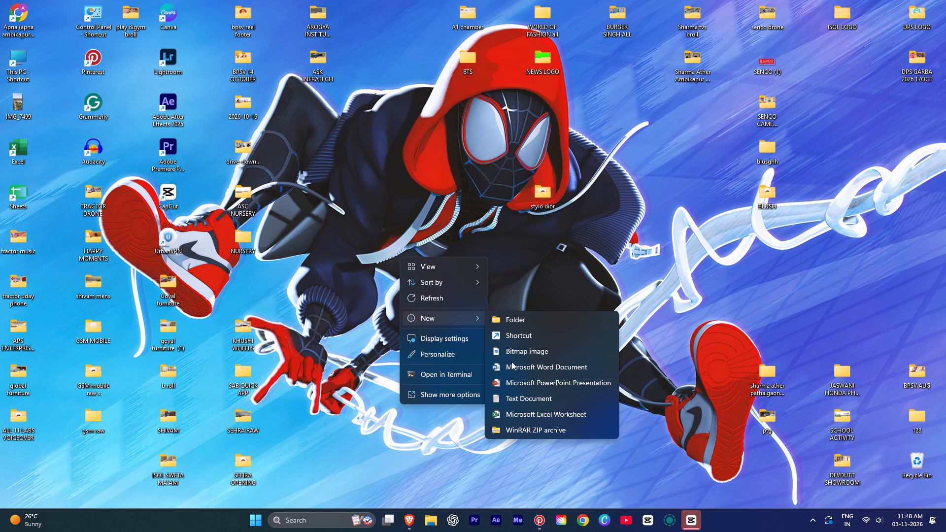
left_click(546, 404)
left_click(439, 265)
double_click(408, 278)
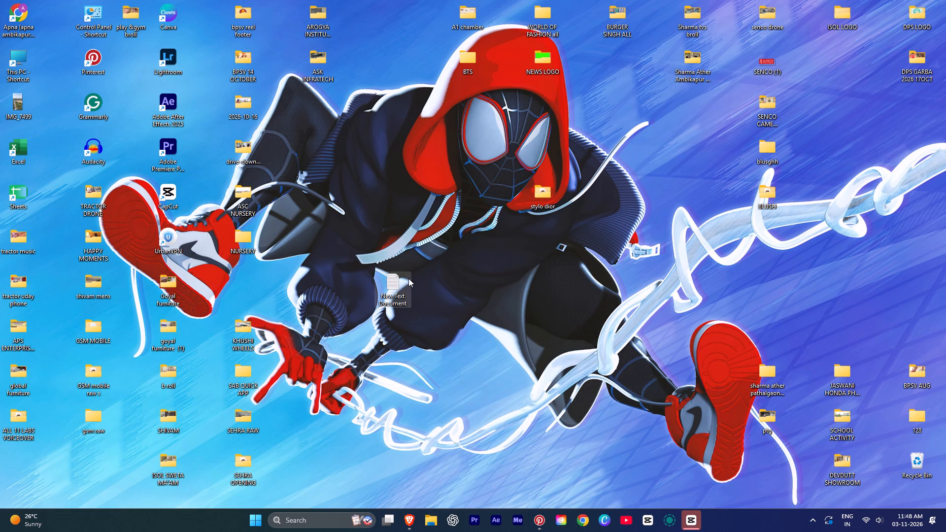
Paste the copied numbered list of names into the new text document.
left_click(395, 203)
key("ctrl+v")
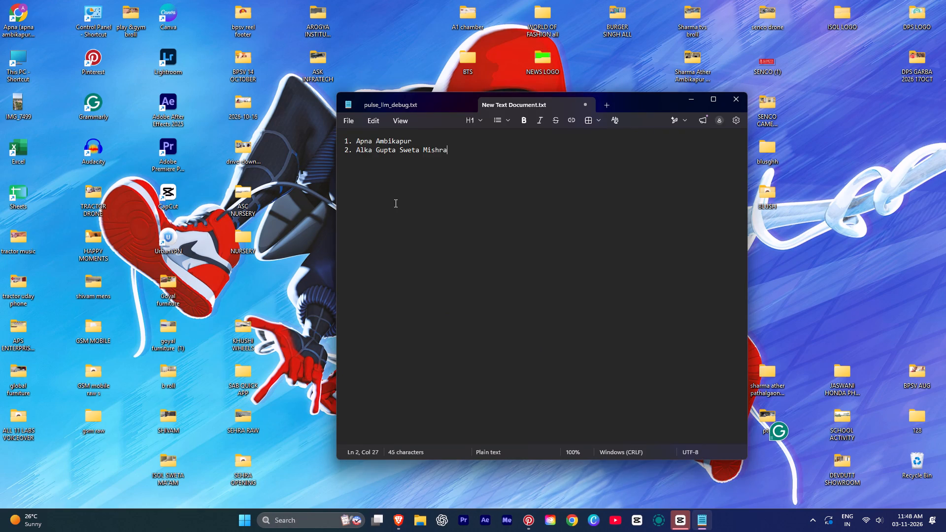
Split the second entry between its two people's names, putting the second person on a new line numbered "3.".
left_click(399, 150)
key("BackSpace")
key("Return")
type("3.")
key("space")
left_click(382, 235)
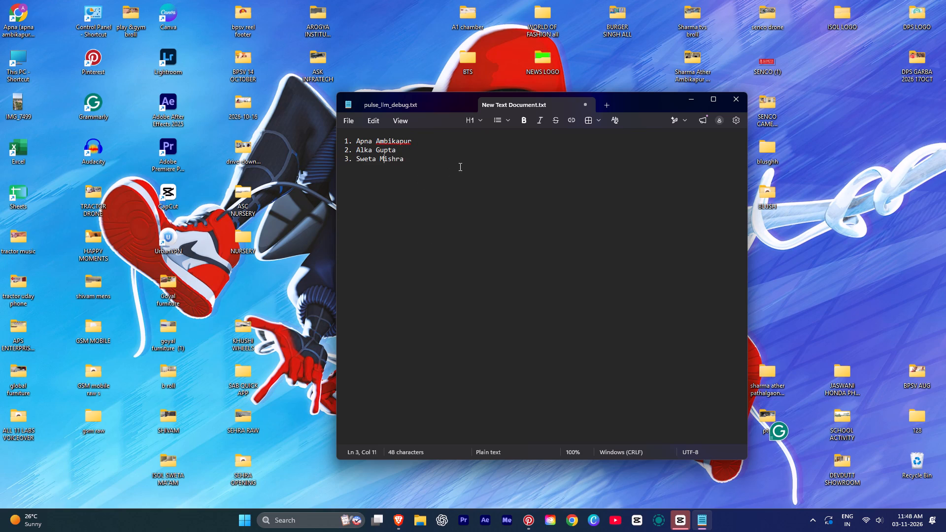
Copy the whole three-line numbered list and switch to the WhatsApp window in Brave.
left_click_drag(460, 166, 338, 130)
key("ctrl+c")
key("ctrl+c")
key("alt+Tab")
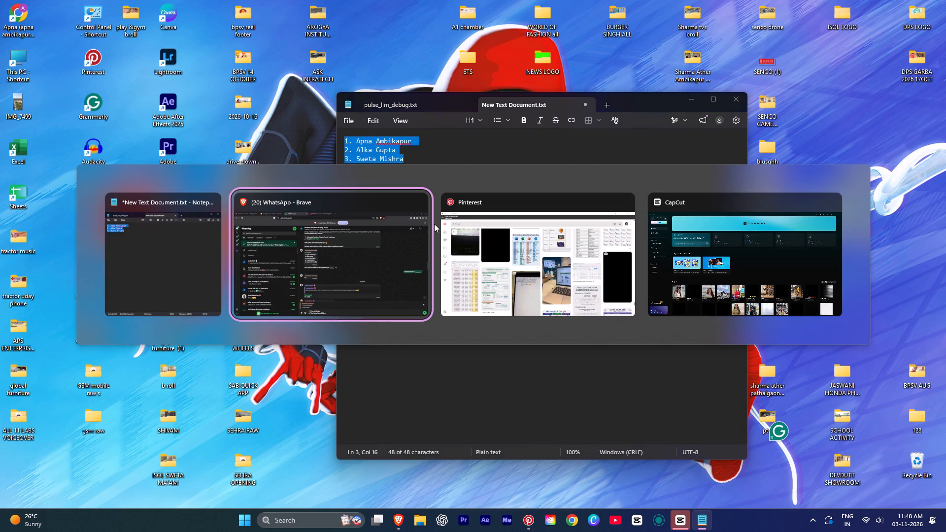